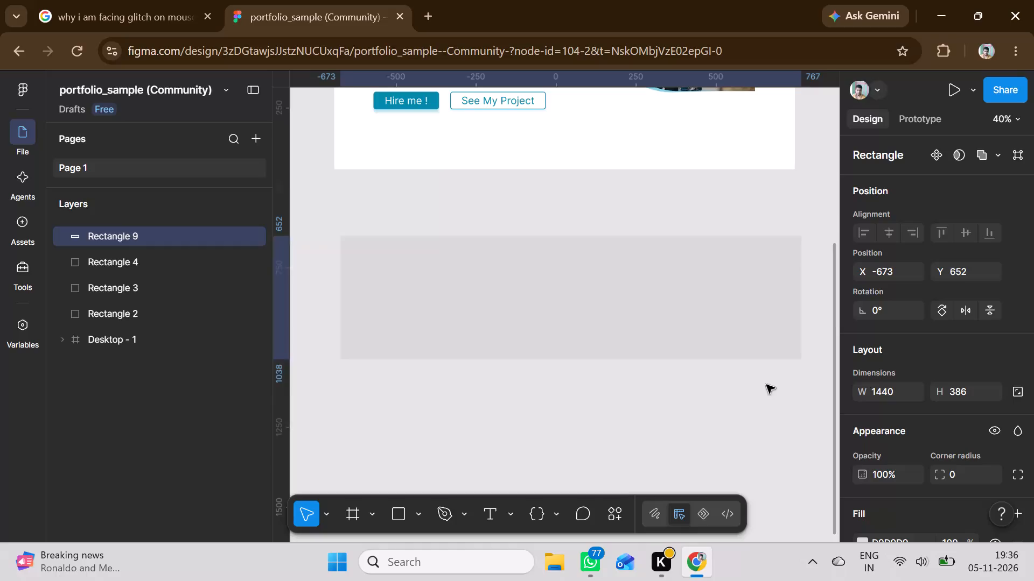
Position Rectangle 9 just below the Desktop - 1 frame, aligned with its side edges, at X -693, Y 458.
{"action": "left_click_drag", "start_coordinate": [617, 339], "coordinate": [598, 295]}
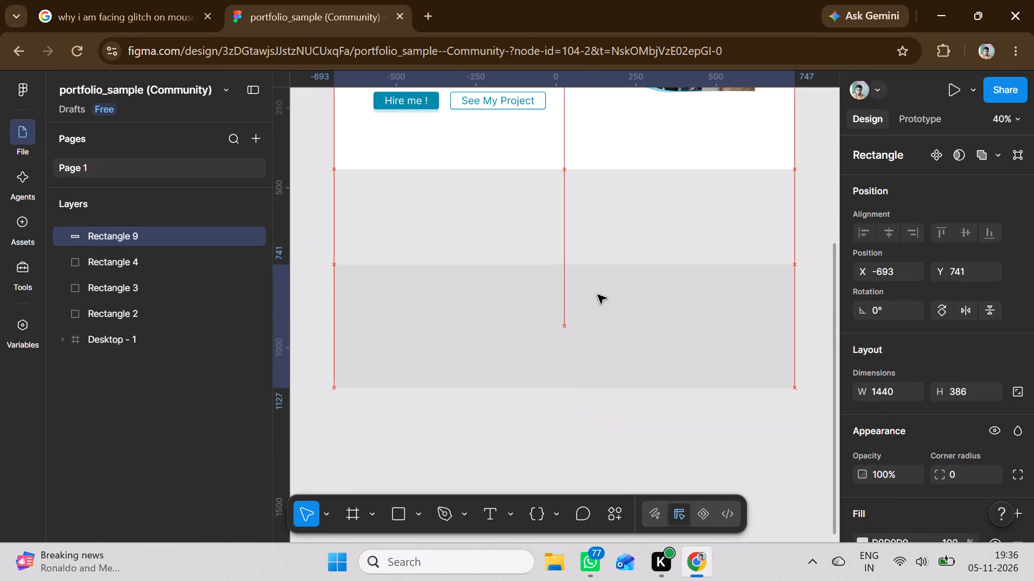
{"action": "left_click_drag", "start_coordinate": [598, 295], "coordinate": [591, 209]}
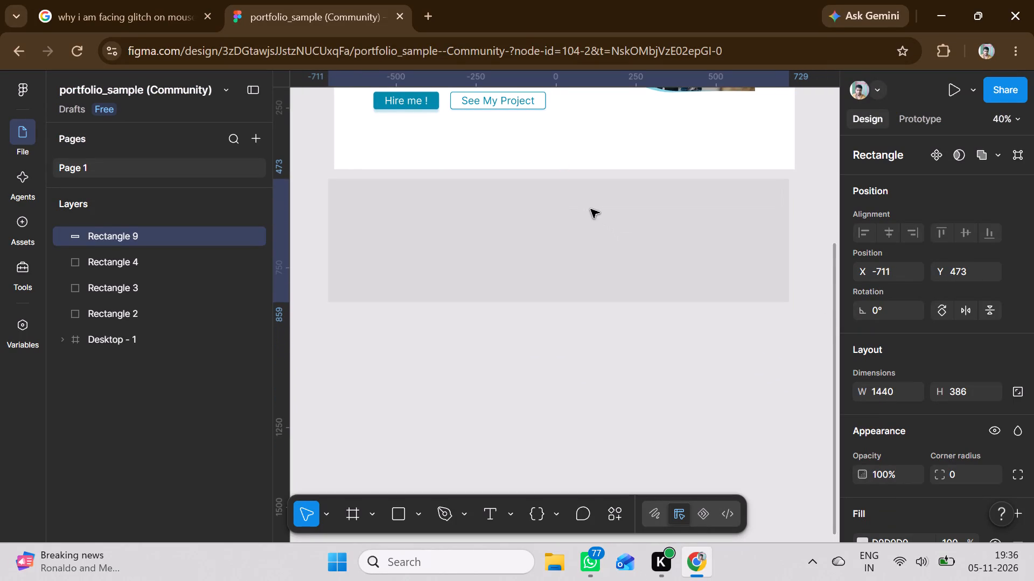
{"action": "left_click_drag", "start_coordinate": [591, 209], "coordinate": [593, 204]}
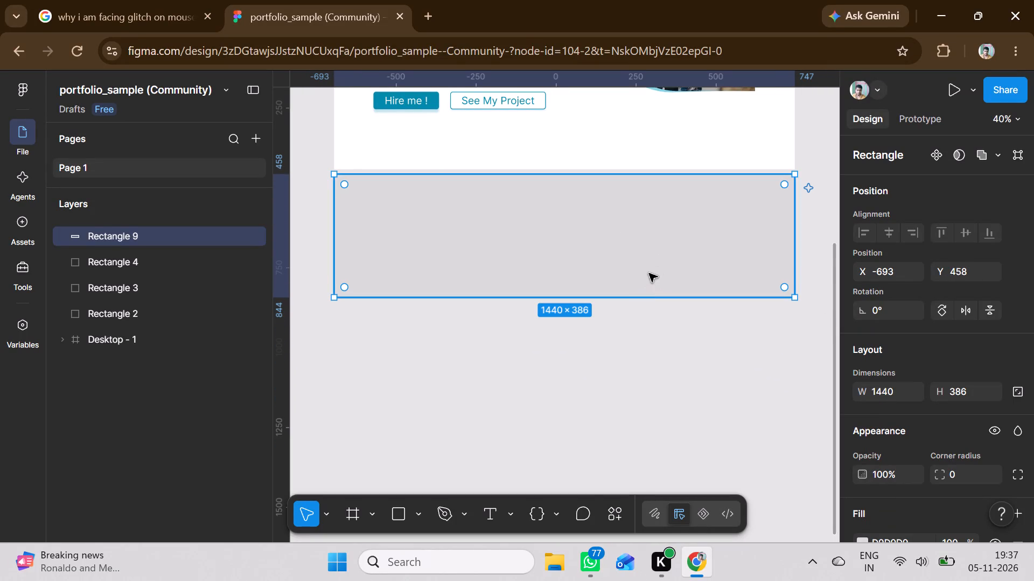
{"action": "left_click", "coordinate": [649, 273]}
Extend the grey rectangle's bottom edge downward to a height of about 1759, keeping the 1440 width.
{"action": "left_click_drag", "start_coordinate": [643, 301], "coordinate": [665, 488]}
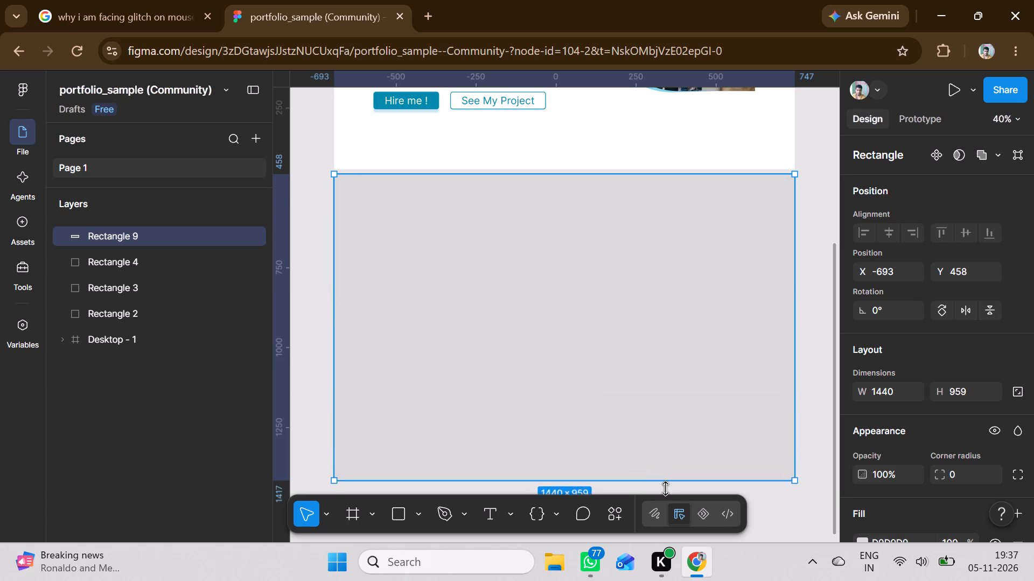
{"action": "left_click_drag", "start_coordinate": [665, 488], "coordinate": [663, 477]}
{"action": "scroll", "coordinate": [666, 491], "scroll_direction": "down", "scroll_amount": 11}
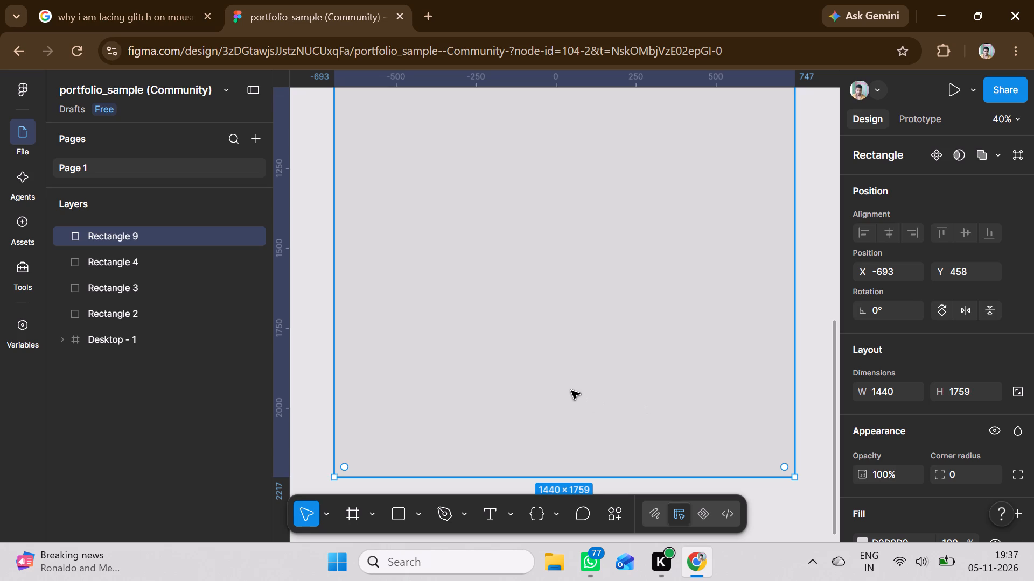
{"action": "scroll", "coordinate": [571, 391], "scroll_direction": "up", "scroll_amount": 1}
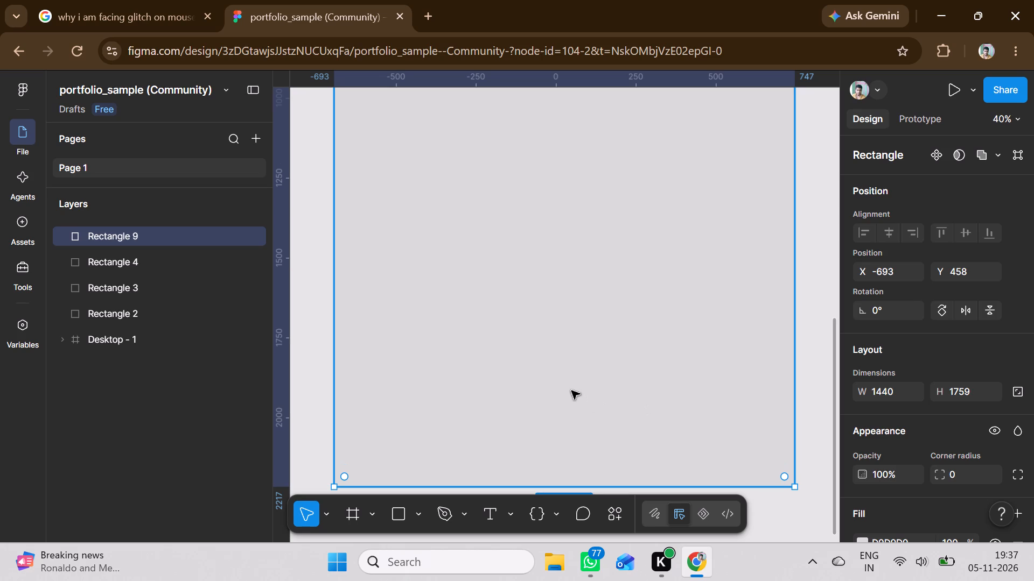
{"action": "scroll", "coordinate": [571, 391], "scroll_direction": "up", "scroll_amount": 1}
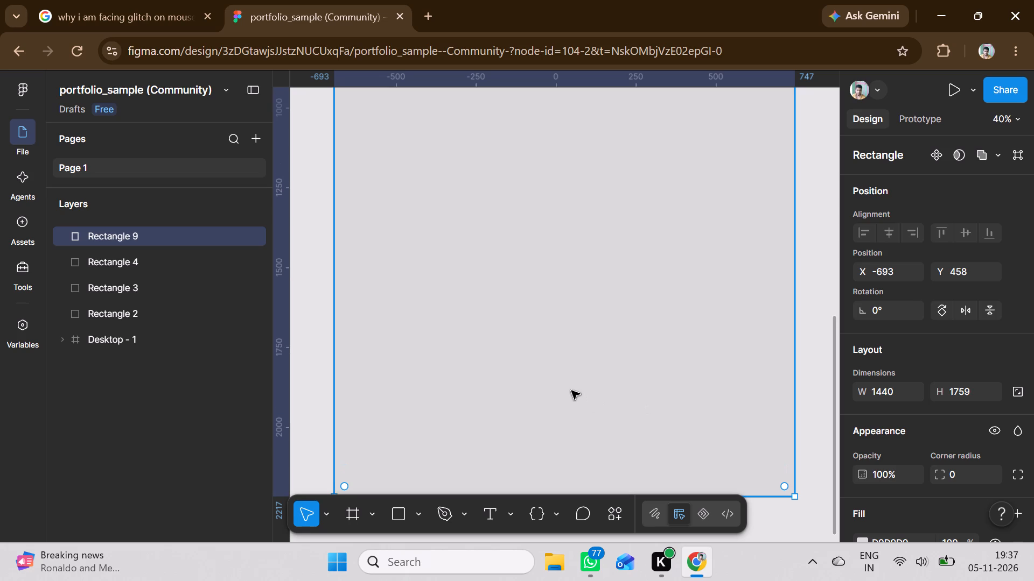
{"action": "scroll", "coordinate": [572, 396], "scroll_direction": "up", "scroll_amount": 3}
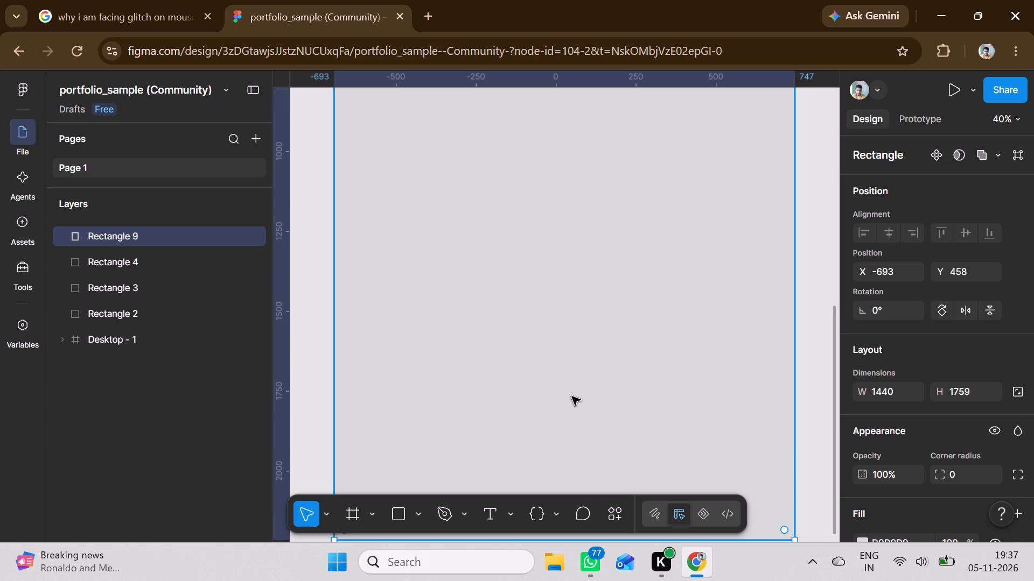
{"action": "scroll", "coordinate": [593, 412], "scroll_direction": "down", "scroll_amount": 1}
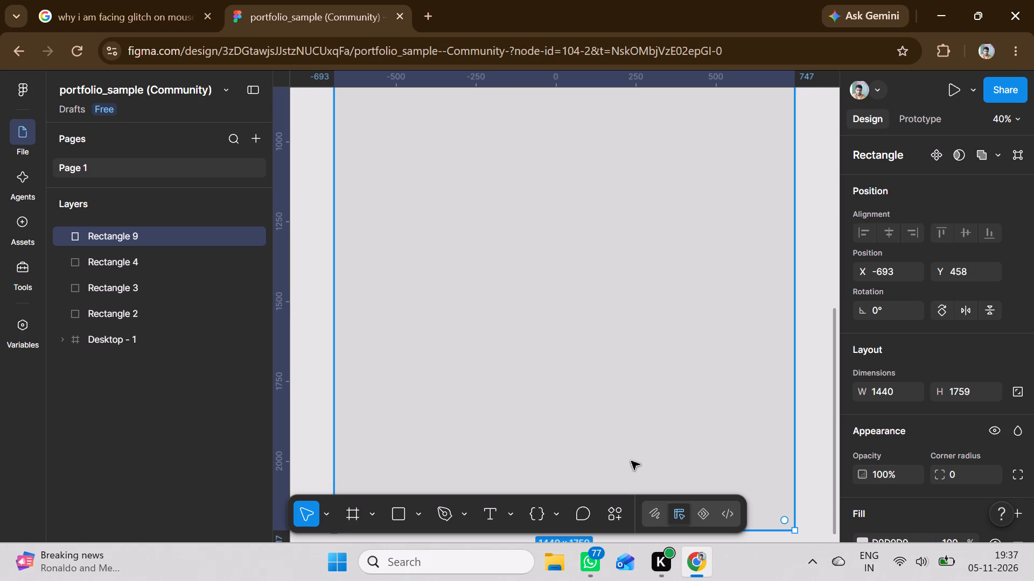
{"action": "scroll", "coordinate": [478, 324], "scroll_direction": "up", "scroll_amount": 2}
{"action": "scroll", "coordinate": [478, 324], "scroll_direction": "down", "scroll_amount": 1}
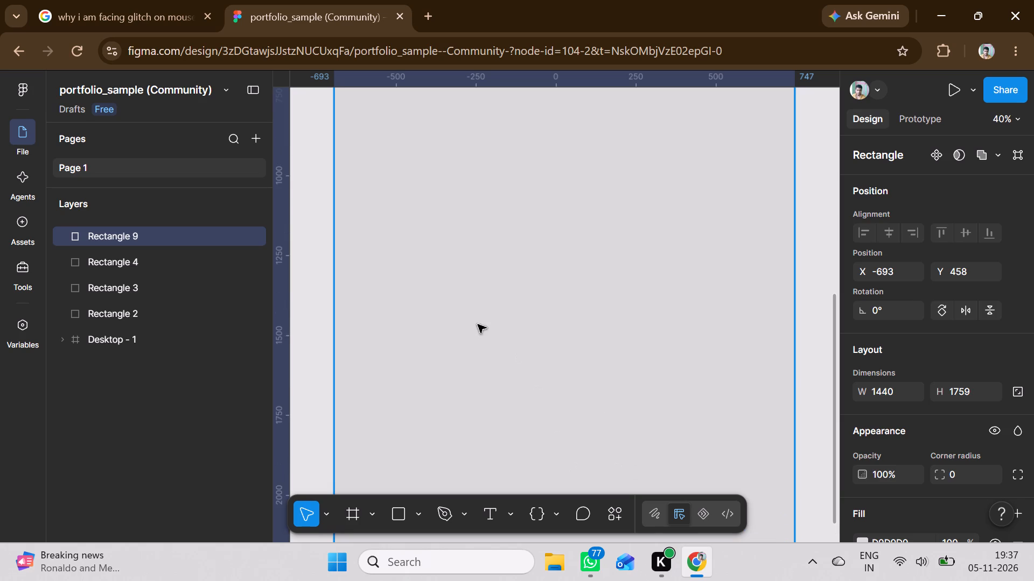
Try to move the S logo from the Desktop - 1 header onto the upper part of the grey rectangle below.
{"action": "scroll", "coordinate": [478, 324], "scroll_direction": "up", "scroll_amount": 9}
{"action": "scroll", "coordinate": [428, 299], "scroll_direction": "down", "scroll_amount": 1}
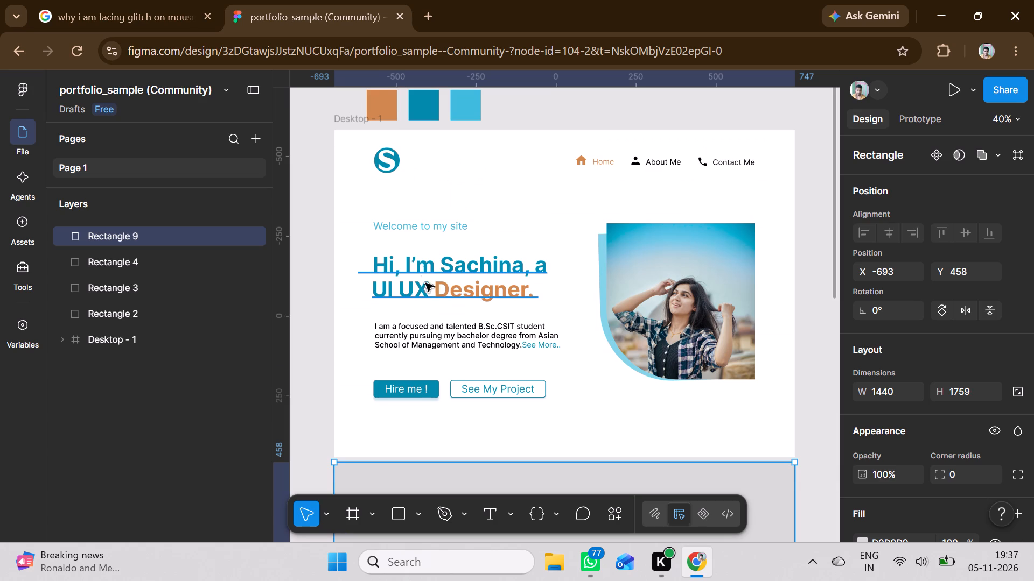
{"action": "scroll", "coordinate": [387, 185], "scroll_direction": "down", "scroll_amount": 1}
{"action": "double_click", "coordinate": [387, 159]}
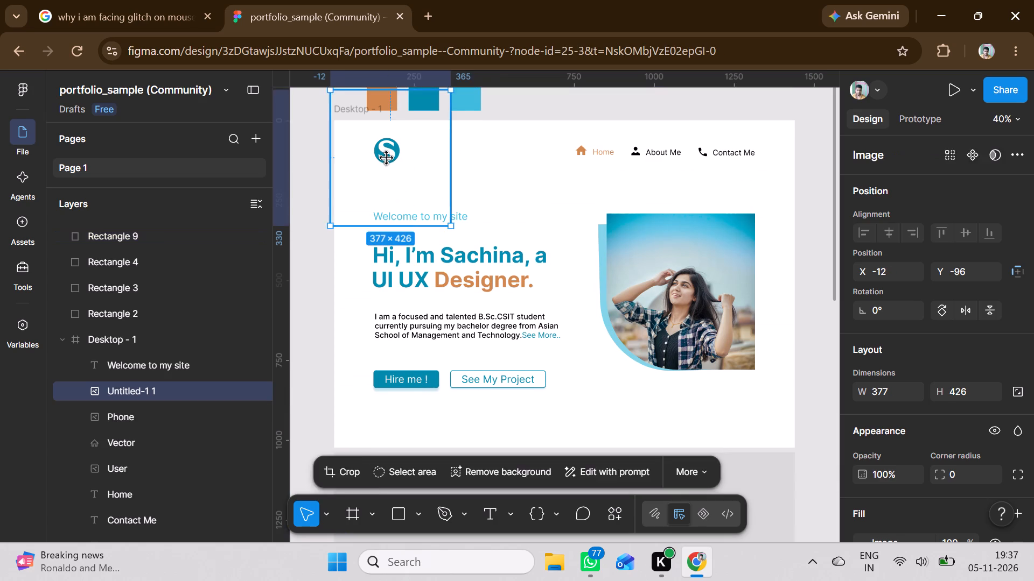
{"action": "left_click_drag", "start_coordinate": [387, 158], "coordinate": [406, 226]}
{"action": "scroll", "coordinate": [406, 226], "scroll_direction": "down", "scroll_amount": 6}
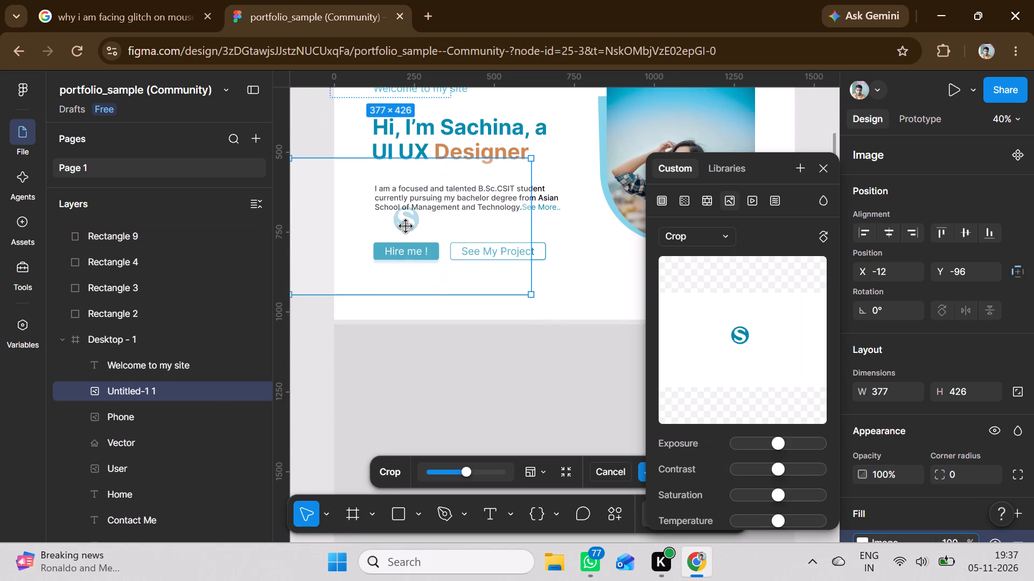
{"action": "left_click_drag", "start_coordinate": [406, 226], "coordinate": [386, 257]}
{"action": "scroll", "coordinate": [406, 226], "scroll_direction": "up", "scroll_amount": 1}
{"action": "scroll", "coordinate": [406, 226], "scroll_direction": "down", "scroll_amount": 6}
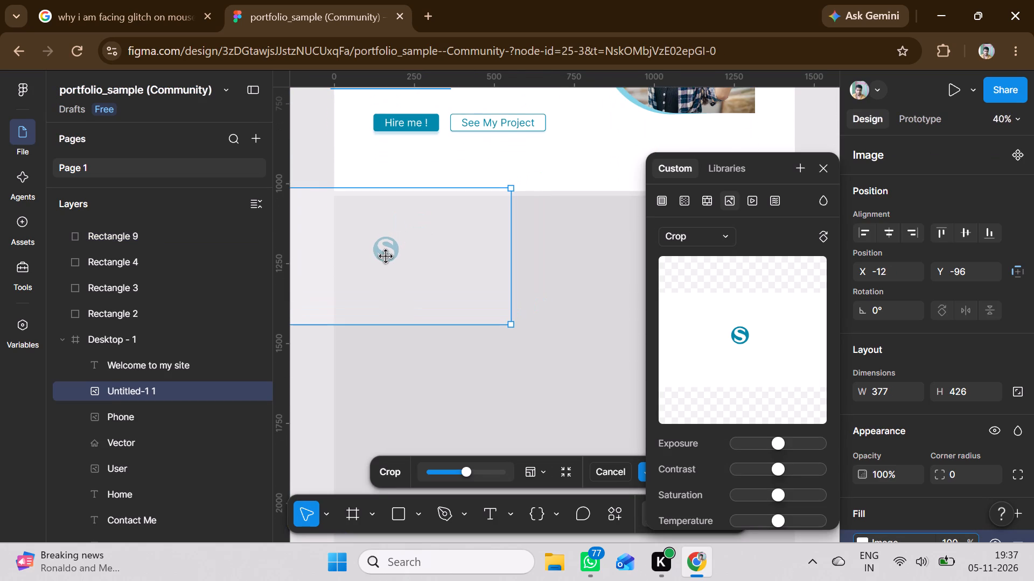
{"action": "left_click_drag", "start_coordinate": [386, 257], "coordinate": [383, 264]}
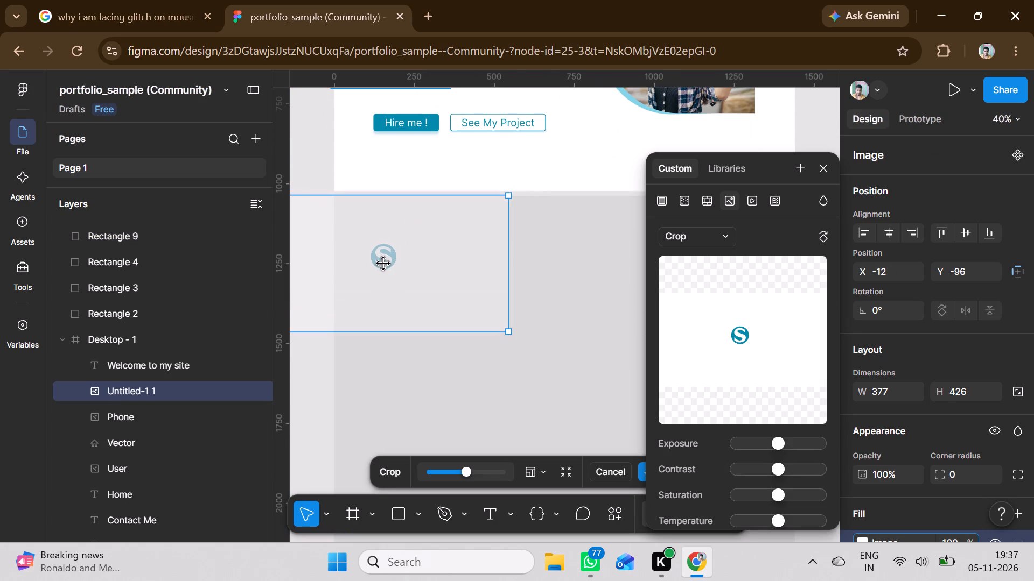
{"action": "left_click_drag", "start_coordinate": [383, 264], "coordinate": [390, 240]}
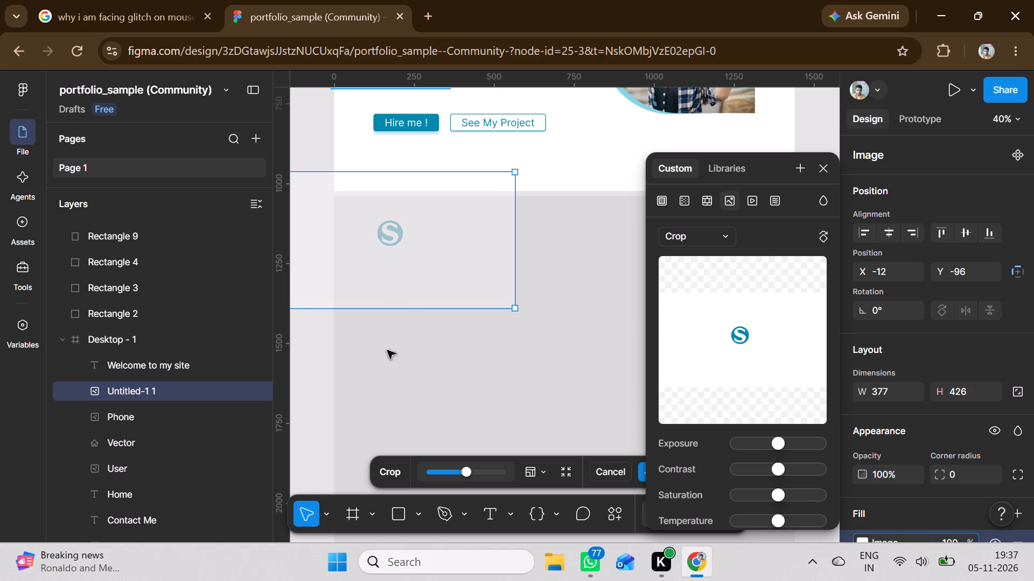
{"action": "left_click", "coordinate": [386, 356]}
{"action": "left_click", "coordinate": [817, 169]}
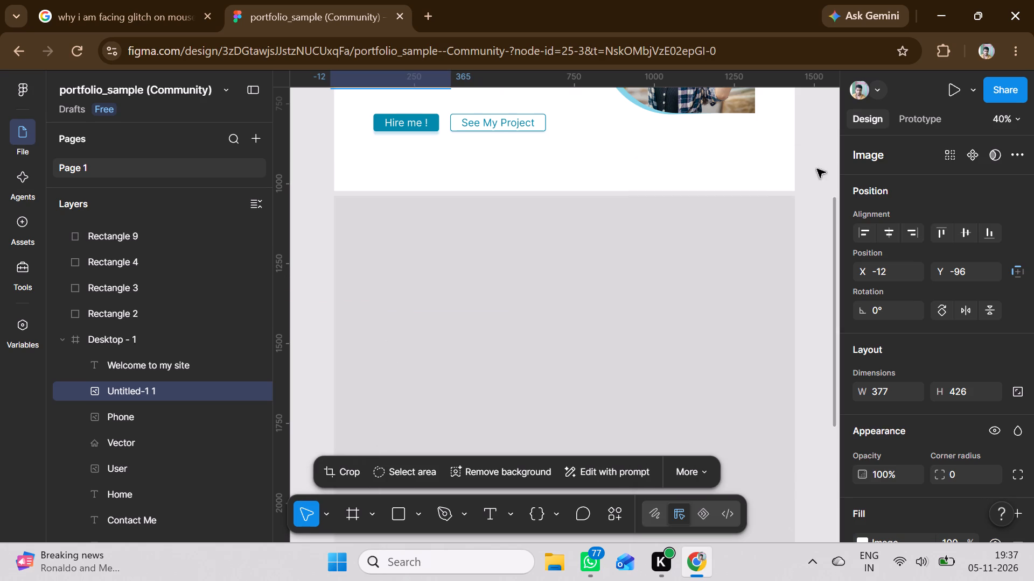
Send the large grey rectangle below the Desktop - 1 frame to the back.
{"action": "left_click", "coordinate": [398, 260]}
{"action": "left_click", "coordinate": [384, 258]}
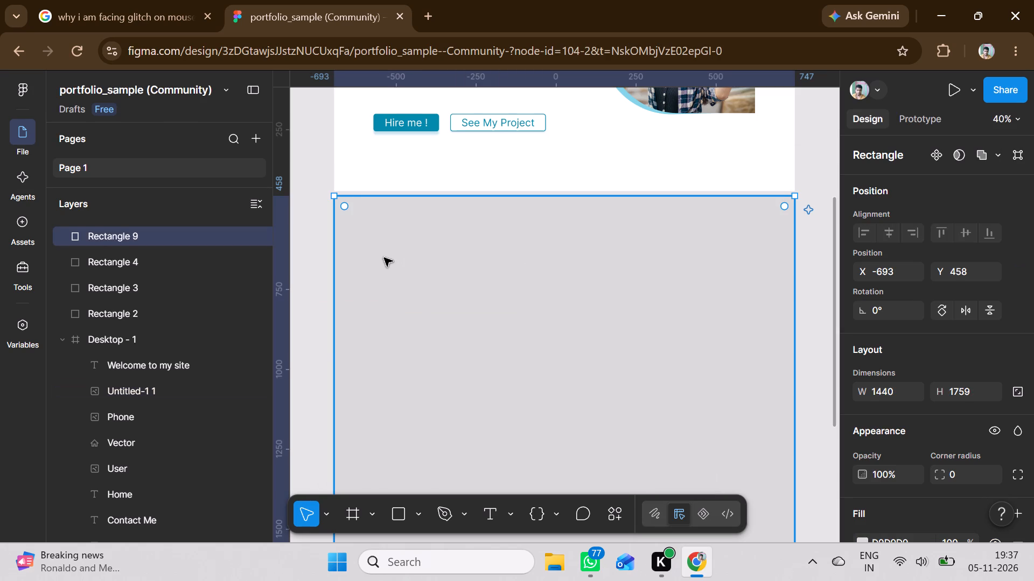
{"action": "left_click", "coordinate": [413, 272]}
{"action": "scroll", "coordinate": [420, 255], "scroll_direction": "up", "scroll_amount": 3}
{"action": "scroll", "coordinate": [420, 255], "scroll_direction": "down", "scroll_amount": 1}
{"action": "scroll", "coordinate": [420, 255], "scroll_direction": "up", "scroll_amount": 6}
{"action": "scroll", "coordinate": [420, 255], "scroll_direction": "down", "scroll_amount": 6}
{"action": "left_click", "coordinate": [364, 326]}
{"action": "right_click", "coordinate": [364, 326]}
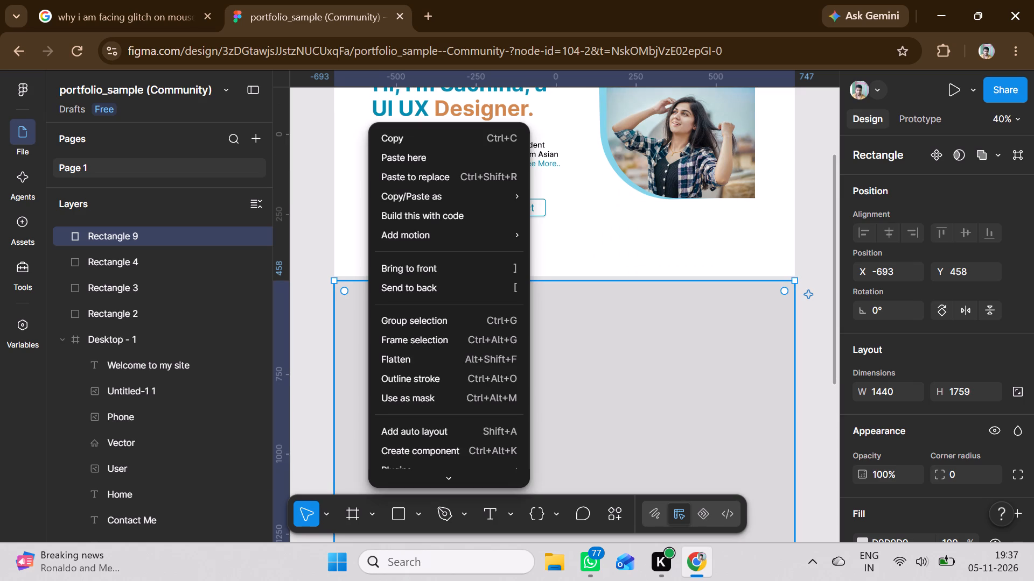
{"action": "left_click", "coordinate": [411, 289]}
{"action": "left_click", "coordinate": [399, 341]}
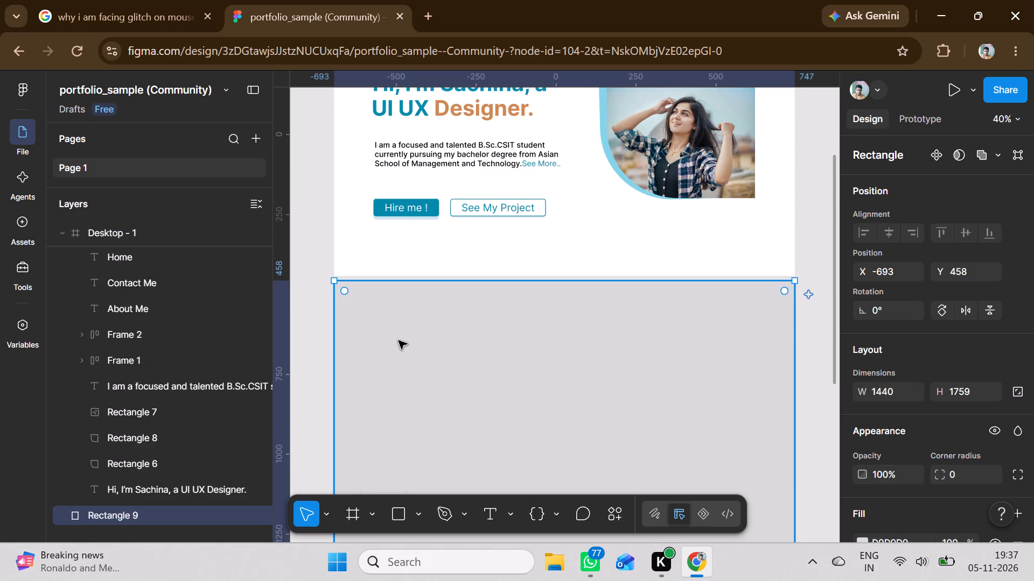
Examine the Desktop - 1 header and the grey rectangle below it for the logo.
{"action": "scroll", "coordinate": [410, 184], "scroll_direction": "up", "scroll_amount": 1}
{"action": "scroll", "coordinate": [410, 184], "scroll_direction": "down", "scroll_amount": 1}
{"action": "scroll", "coordinate": [410, 184], "scroll_direction": "up", "scroll_amount": 3}
{"action": "scroll", "coordinate": [439, 254], "scroll_direction": "down", "scroll_amount": 1}
{"action": "scroll", "coordinate": [439, 254], "scroll_direction": "up", "scroll_amount": 1}
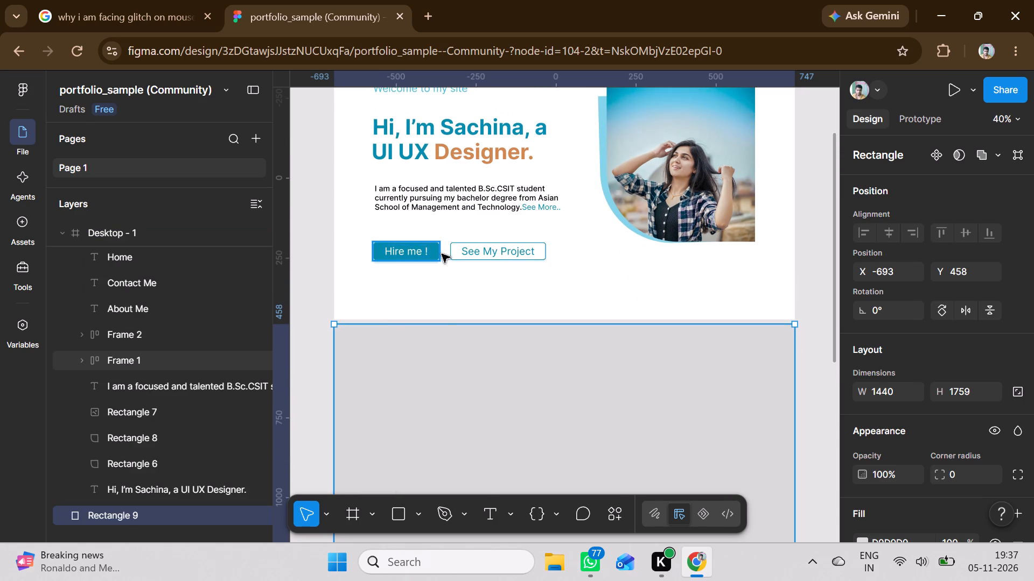
{"action": "scroll", "coordinate": [438, 317], "scroll_direction": "up", "scroll_amount": 1}
{"action": "scroll", "coordinate": [438, 317], "scroll_direction": "down", "scroll_amount": 1}
{"action": "scroll", "coordinate": [438, 317], "scroll_direction": "up", "scroll_amount": 2}
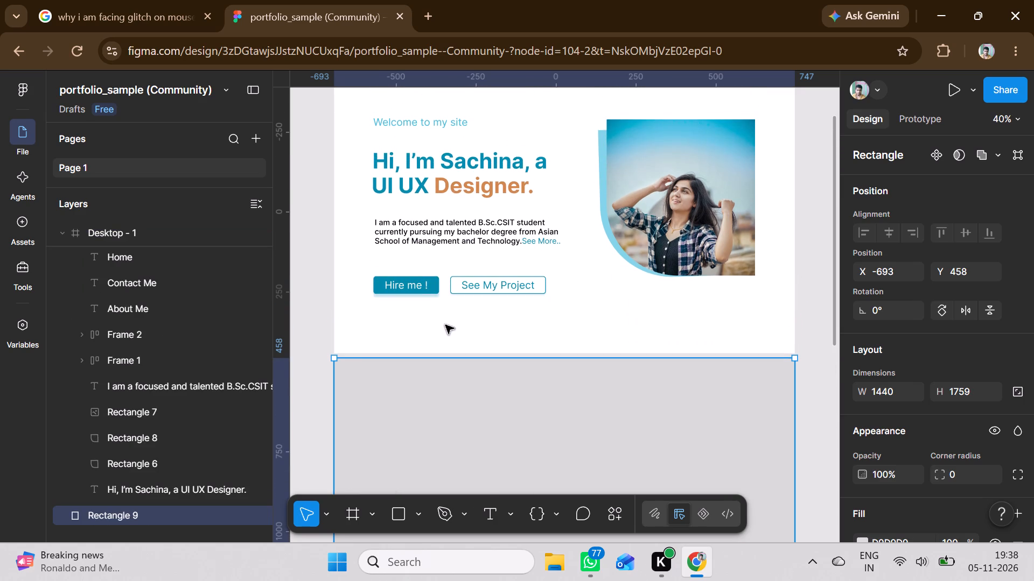
{"action": "scroll", "coordinate": [443, 331], "scroll_direction": "up", "scroll_amount": 6}
{"action": "scroll", "coordinate": [439, 338], "scroll_direction": "down", "scroll_amount": 5}
{"action": "left_click", "coordinate": [462, 156]}
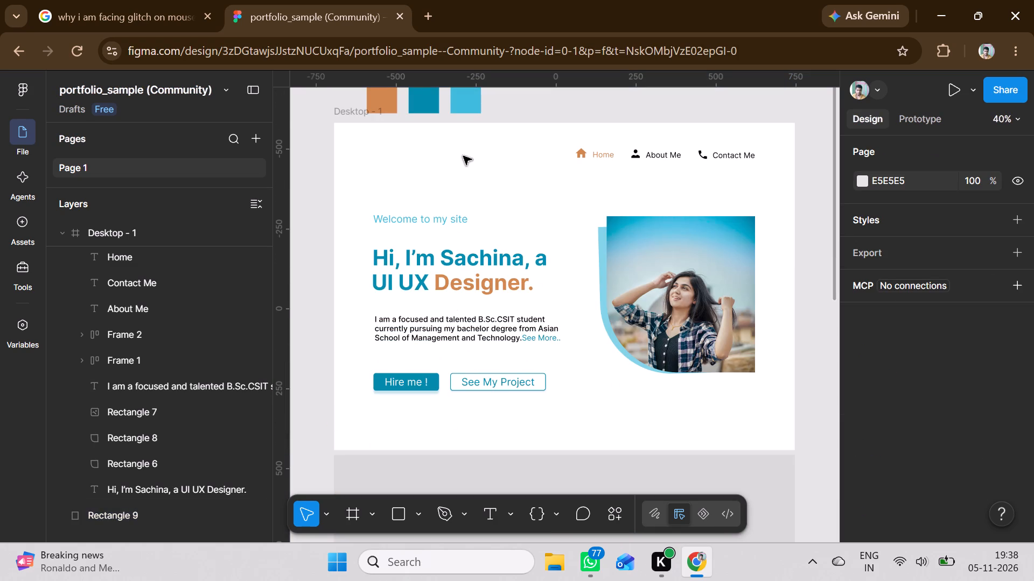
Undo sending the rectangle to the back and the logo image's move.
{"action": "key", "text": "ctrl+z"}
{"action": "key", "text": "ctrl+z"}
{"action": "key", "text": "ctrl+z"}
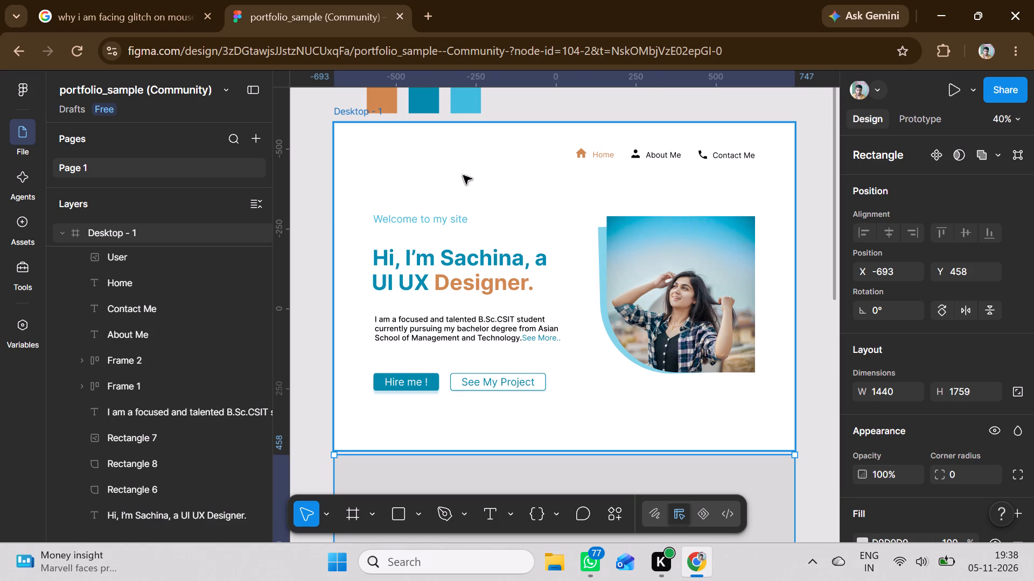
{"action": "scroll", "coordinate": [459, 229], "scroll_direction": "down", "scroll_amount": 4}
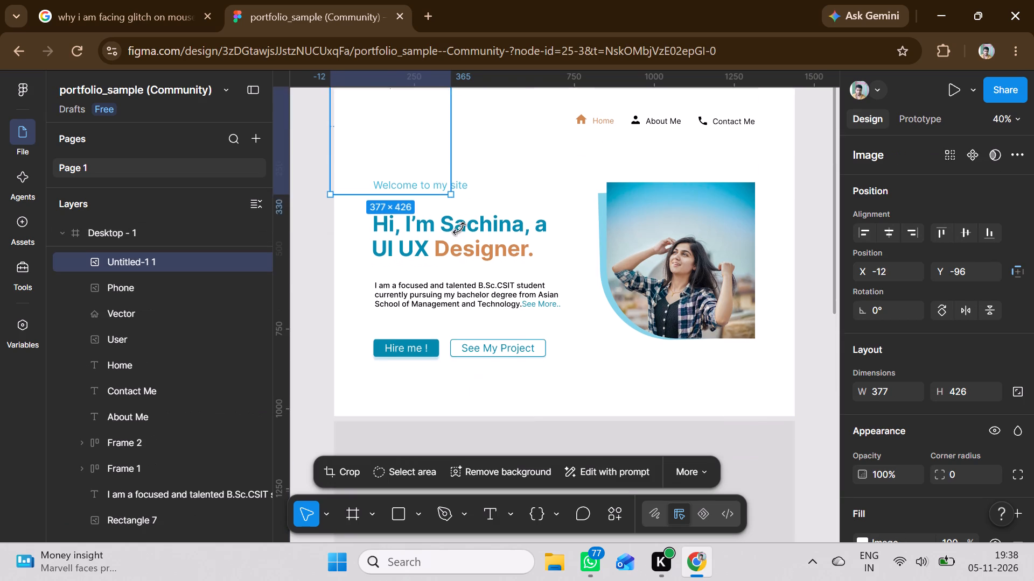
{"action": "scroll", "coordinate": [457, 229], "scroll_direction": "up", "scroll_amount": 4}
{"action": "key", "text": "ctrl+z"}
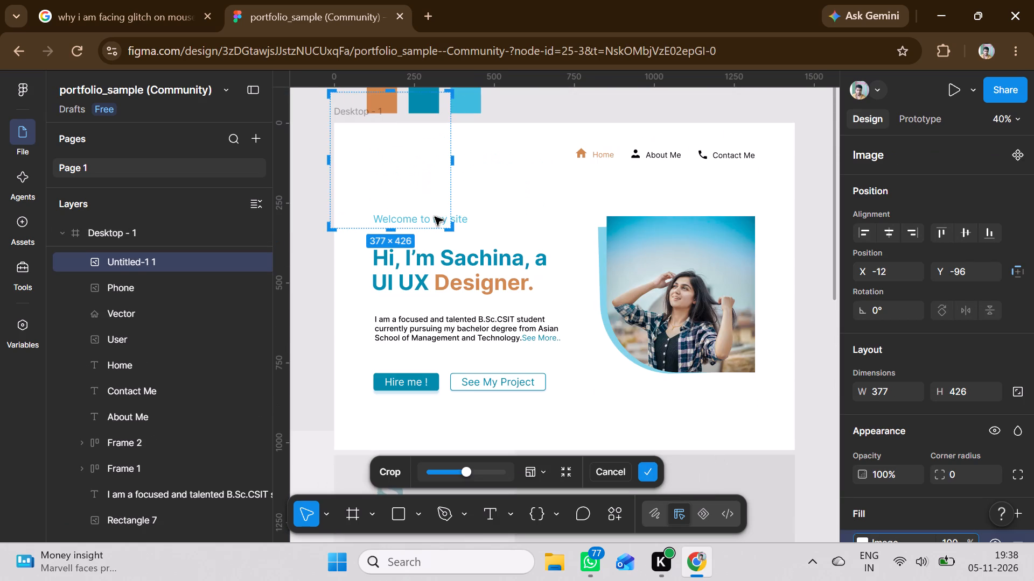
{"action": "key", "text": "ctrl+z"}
Try again to move the S logo out of the Desktop - 1 header onto the grey rectangle below.
{"action": "left_click", "coordinate": [392, 156]}
{"action": "left_click_drag", "start_coordinate": [389, 155], "coordinate": [402, 212]}
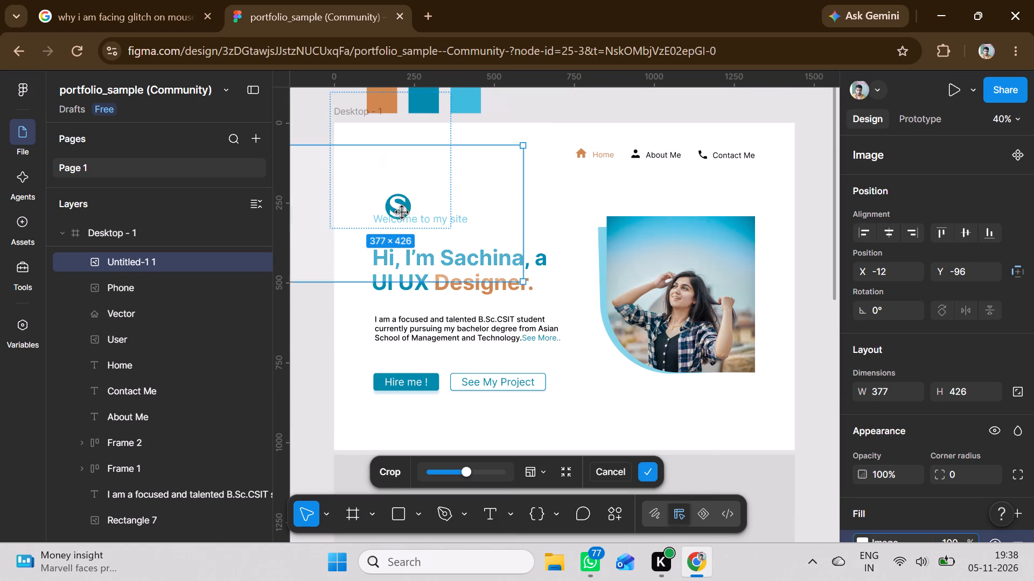
{"action": "left_click_drag", "start_coordinate": [402, 212], "coordinate": [401, 250]}
{"action": "scroll", "coordinate": [402, 212], "scroll_direction": "down", "scroll_amount": 2}
{"action": "scroll", "coordinate": [402, 212], "scroll_direction": "up", "scroll_amount": 1}
{"action": "scroll", "coordinate": [402, 212], "scroll_direction": "down", "scroll_amount": 12}
Bring the grey rectangle to the front of the layer order.
{"action": "right_click", "coordinate": [399, 249]}
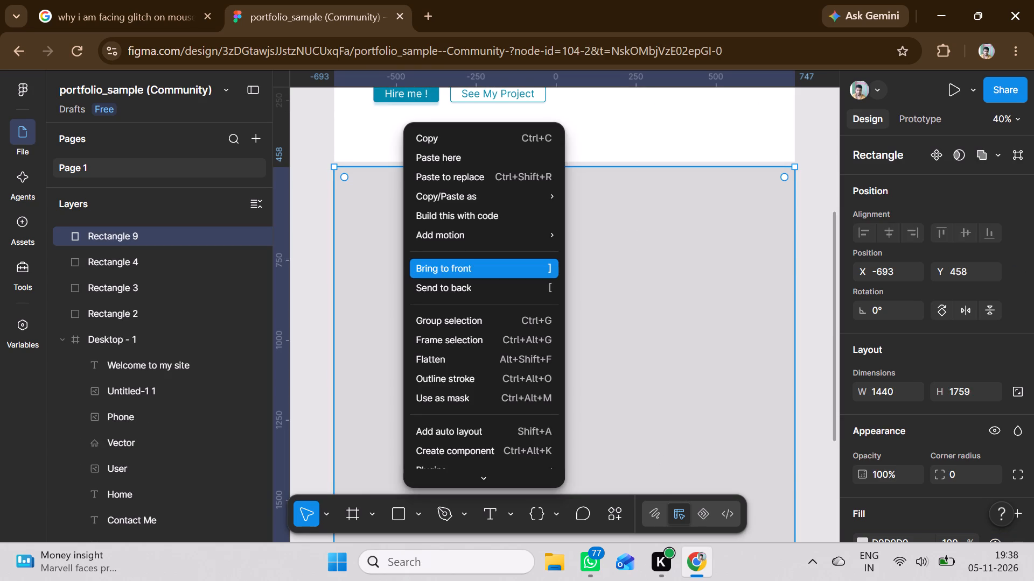
{"action": "left_click", "coordinate": [439, 266]}
{"action": "left_click", "coordinate": [403, 265]}
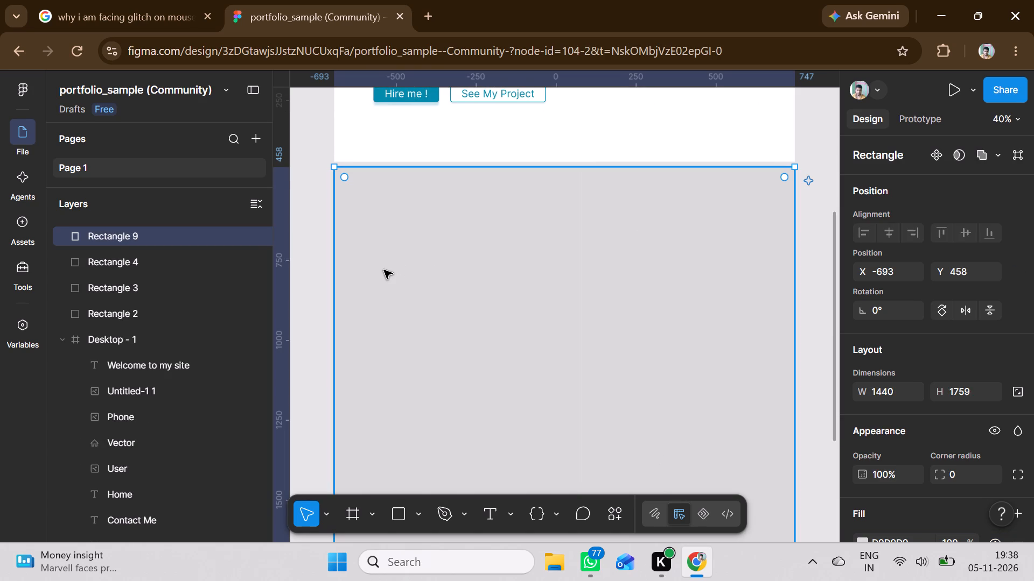
{"action": "double_click", "coordinate": [384, 270]}
{"action": "left_click", "coordinate": [373, 260]}
{"action": "left_click", "coordinate": [373, 260]}
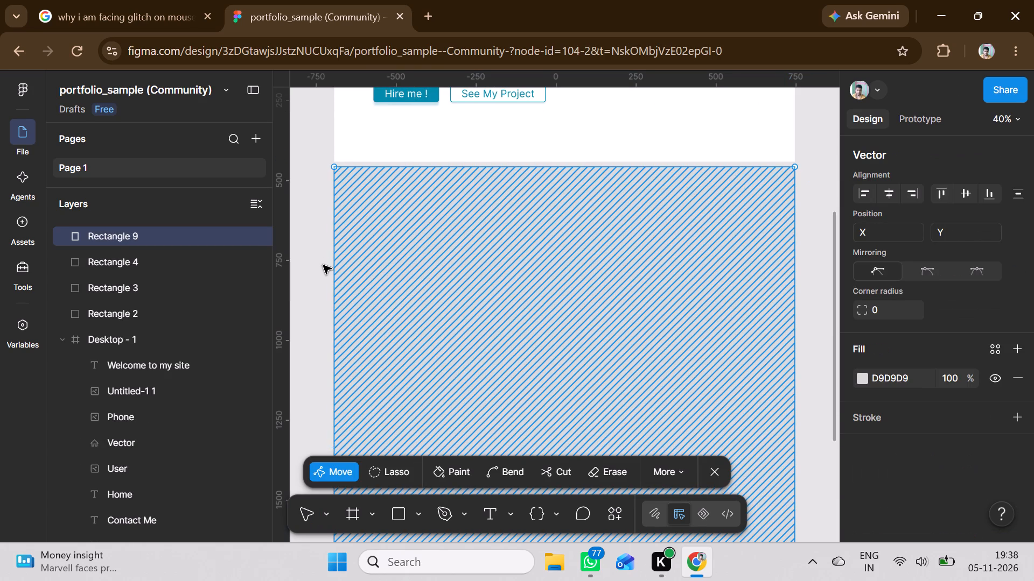
{"action": "double_click", "coordinate": [320, 268]}
Move the Home text from the Desktop - 1 header onto the top of the grey rectangle, at about X 115, Y 532.
{"action": "scroll", "coordinate": [422, 274], "scroll_direction": "up", "scroll_amount": 8}
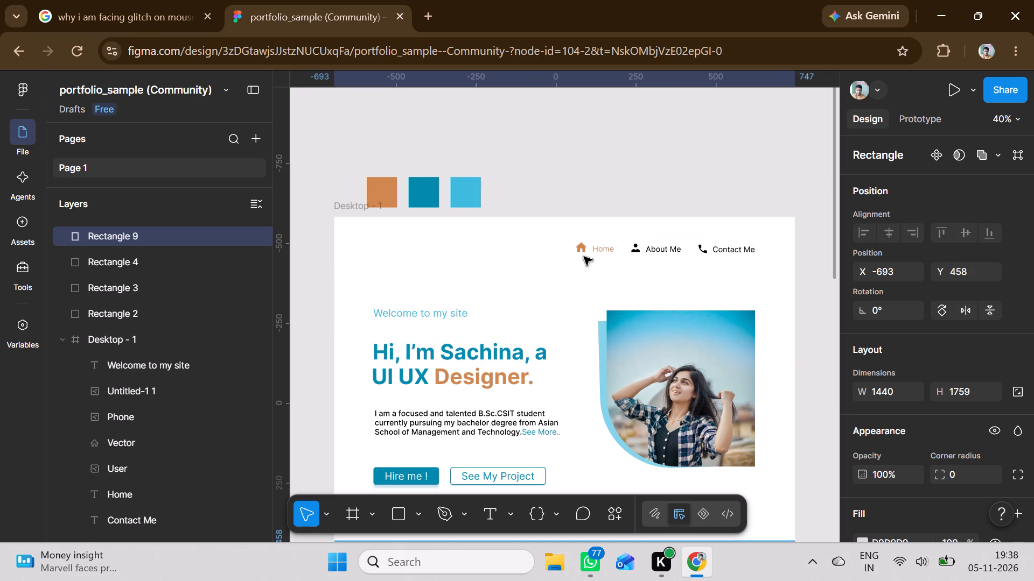
{"action": "double_click", "coordinate": [599, 252]}
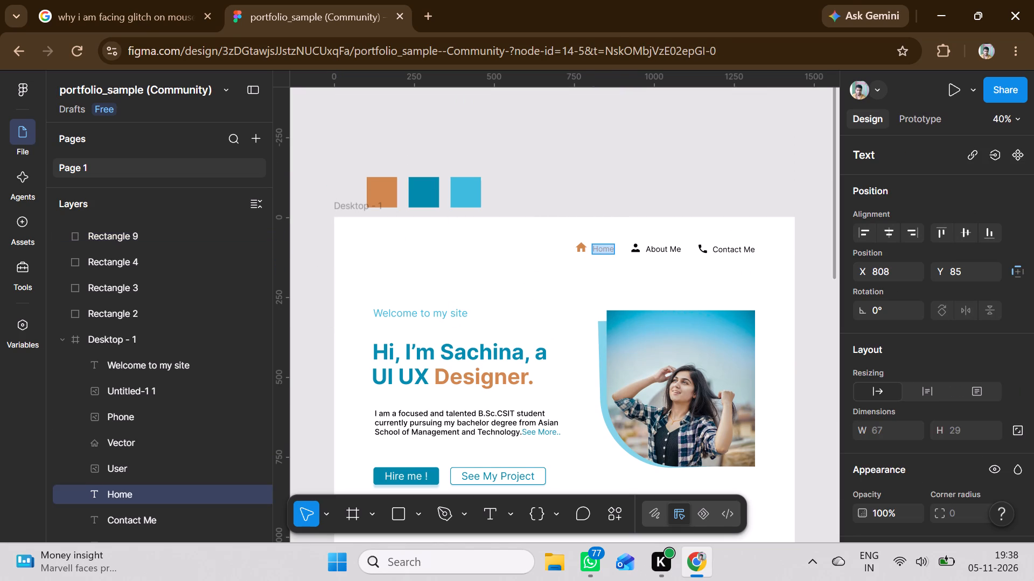
{"action": "left_click_drag", "start_coordinate": [515, 284], "coordinate": [506, 290]}
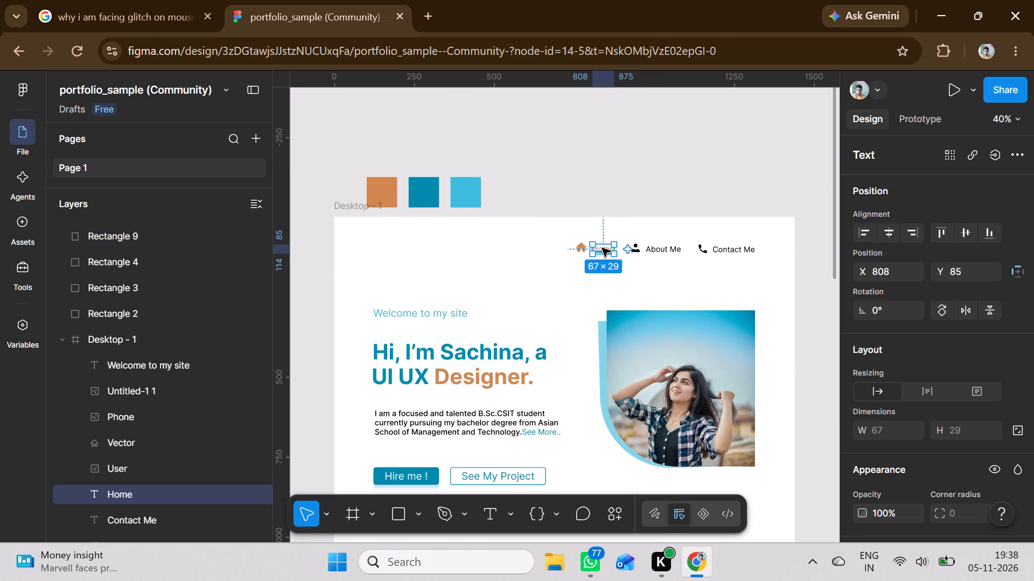
{"action": "left_click_drag", "start_coordinate": [602, 247], "coordinate": [596, 244]}
{"action": "scroll", "coordinate": [604, 295], "scroll_direction": "down", "scroll_amount": 4}
{"action": "scroll", "coordinate": [604, 295], "scroll_direction": "up", "scroll_amount": 1}
{"action": "scroll", "coordinate": [604, 295], "scroll_direction": "down", "scroll_amount": 6}
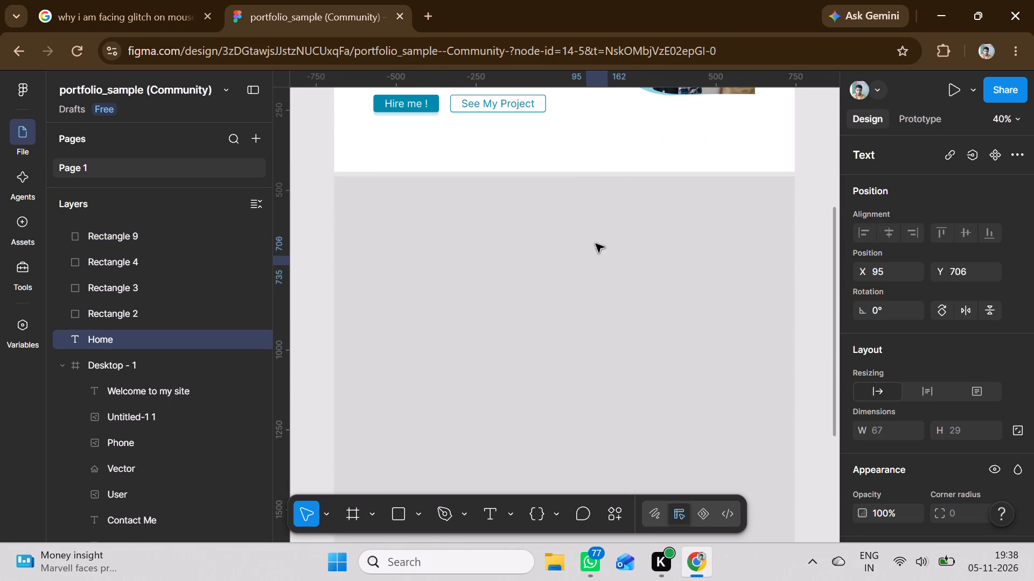
{"action": "left_click_drag", "start_coordinate": [596, 244], "coordinate": [602, 203]}
Bring the Home text to the front of the layer order.
{"action": "right_click", "coordinate": [602, 204]}
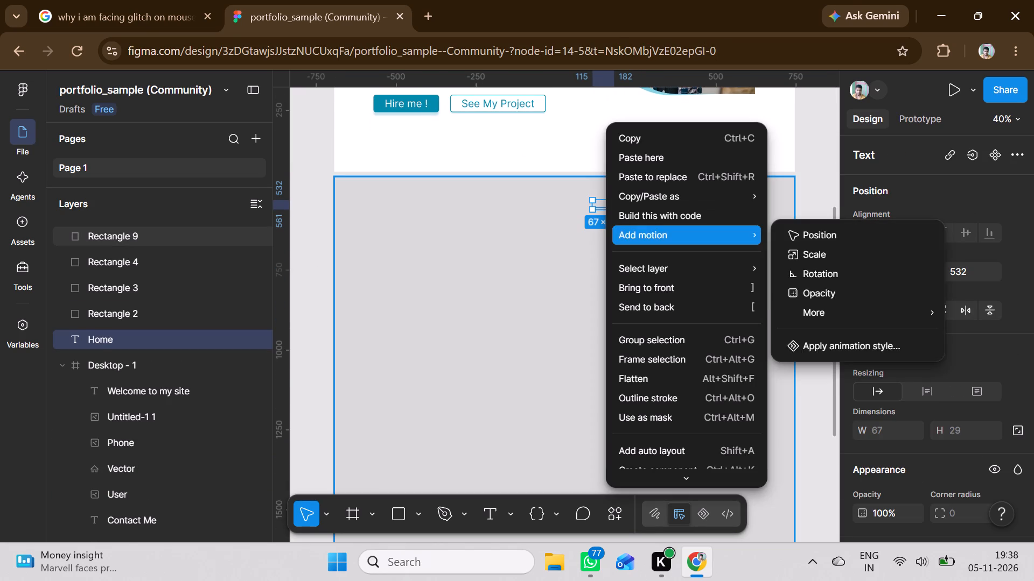
{"action": "left_click", "coordinate": [637, 286]}
Change the large grey rectangle's fill colour to white, FFFFFF.
{"action": "right_click", "coordinate": [589, 337]}
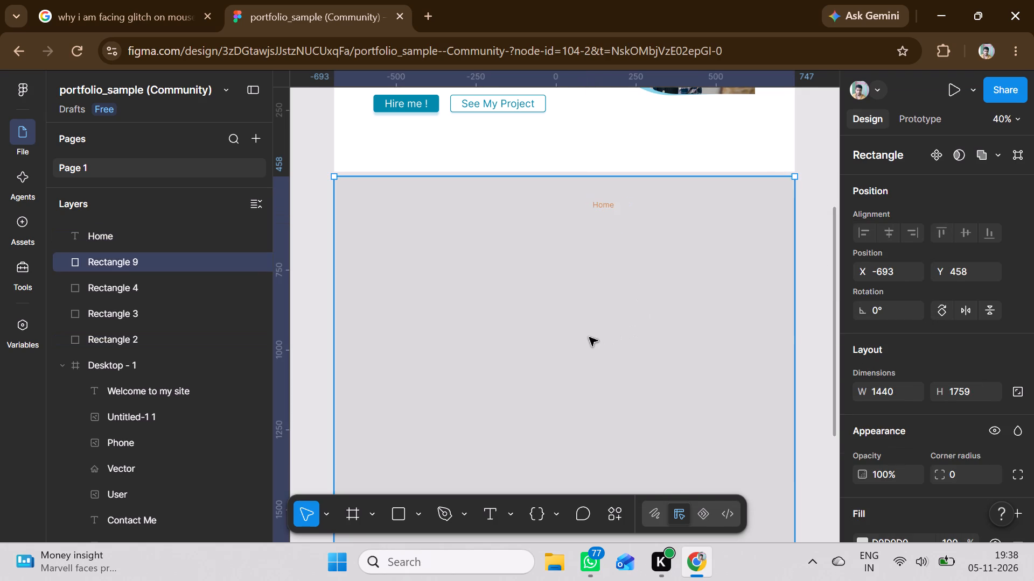
{"action": "left_click", "coordinate": [500, 368]}
{"action": "scroll", "coordinate": [802, 368], "scroll_direction": "down", "scroll_amount": 3}
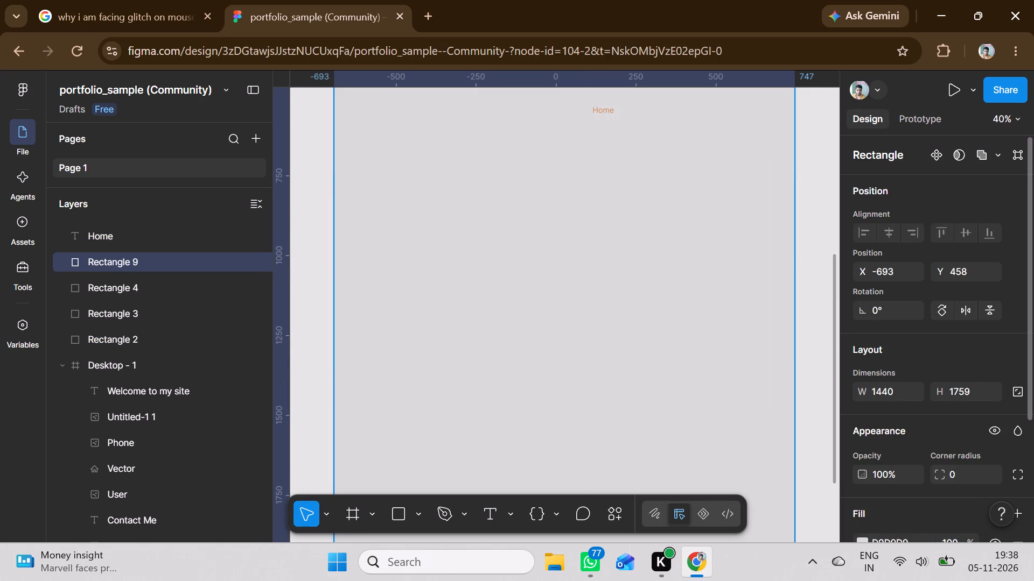
{"action": "scroll", "coordinate": [916, 351], "scroll_direction": "down", "scroll_amount": 2}
{"action": "scroll", "coordinate": [707, 351], "scroll_direction": "up", "scroll_amount": 2}
{"action": "left_click", "coordinate": [861, 378]}
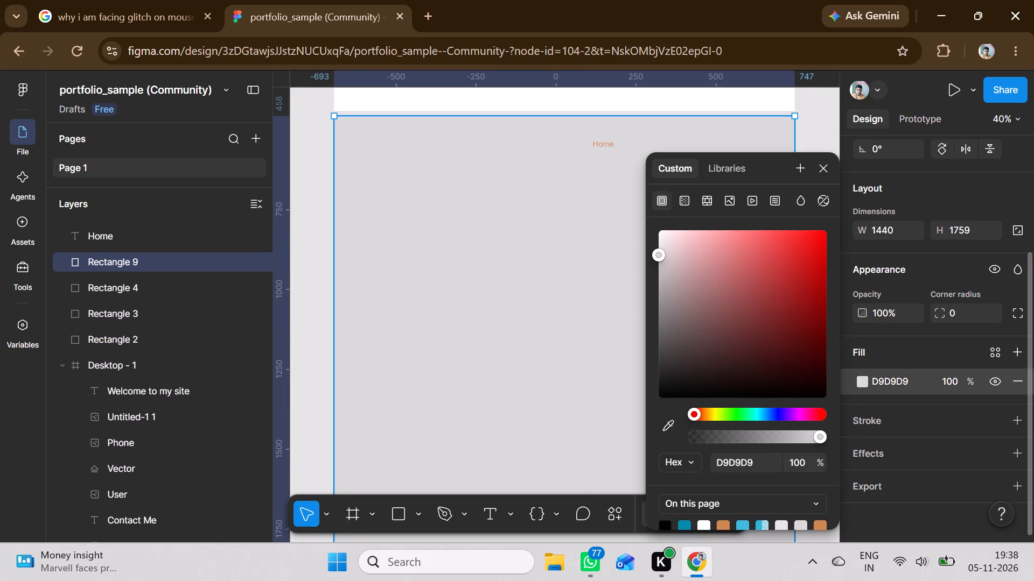
{"action": "scroll", "coordinate": [701, 438], "scroll_direction": "down", "scroll_amount": 2}
{"action": "scroll", "coordinate": [701, 437], "scroll_direction": "up", "scroll_amount": 2}
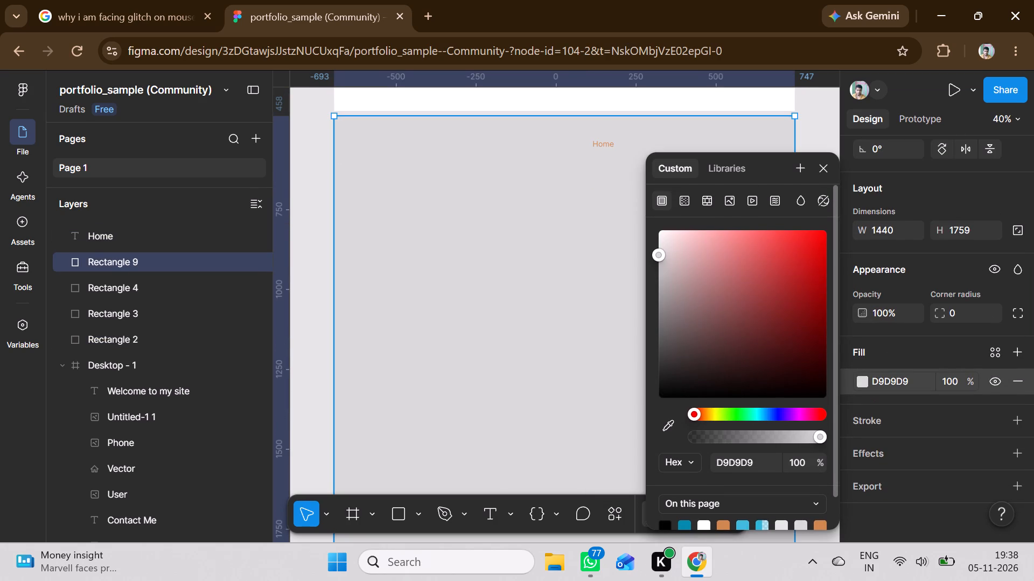
{"action": "left_click", "coordinate": [707, 522]}
{"action": "left_click", "coordinate": [561, 252]}
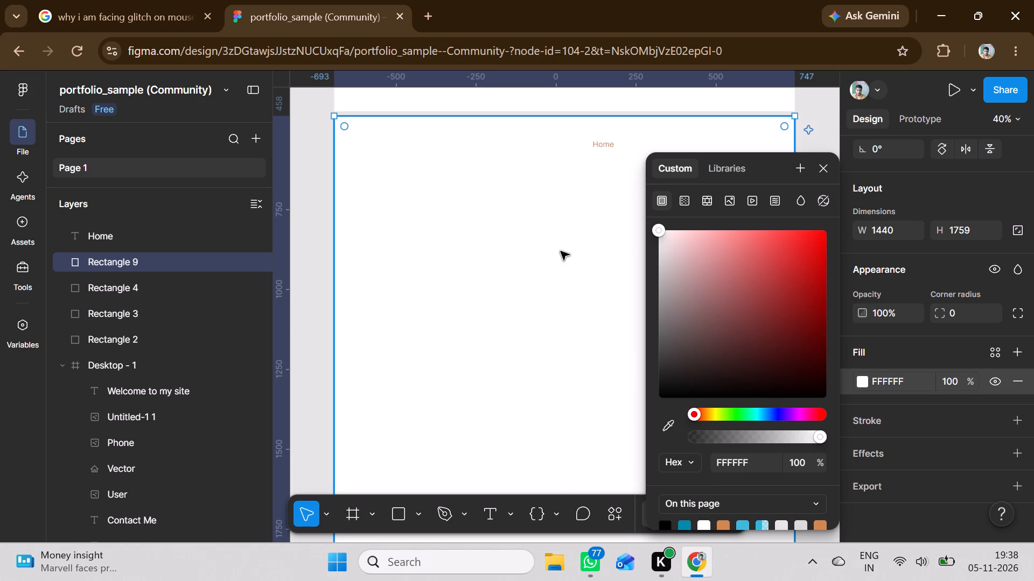
{"action": "left_click", "coordinate": [820, 171]}
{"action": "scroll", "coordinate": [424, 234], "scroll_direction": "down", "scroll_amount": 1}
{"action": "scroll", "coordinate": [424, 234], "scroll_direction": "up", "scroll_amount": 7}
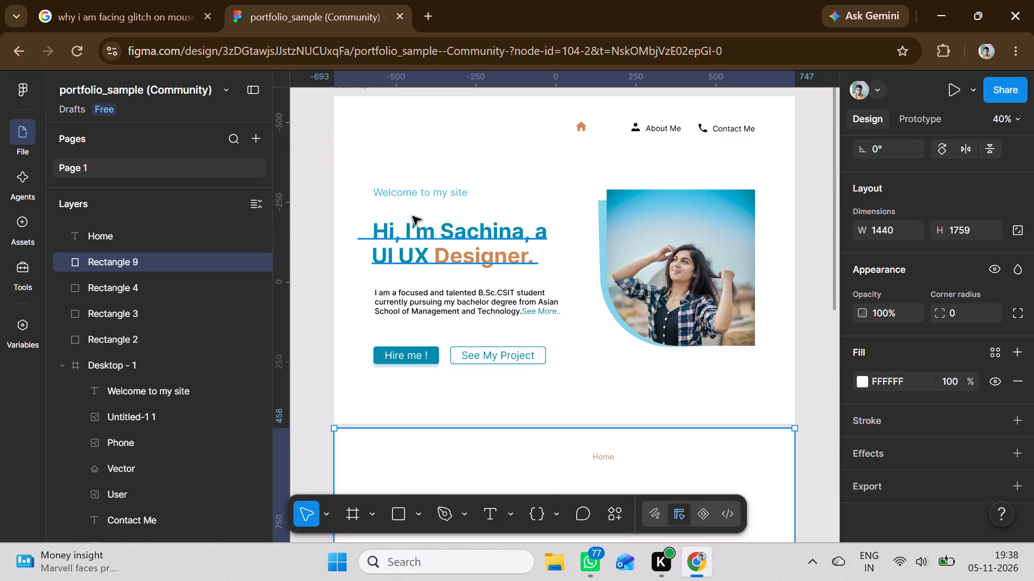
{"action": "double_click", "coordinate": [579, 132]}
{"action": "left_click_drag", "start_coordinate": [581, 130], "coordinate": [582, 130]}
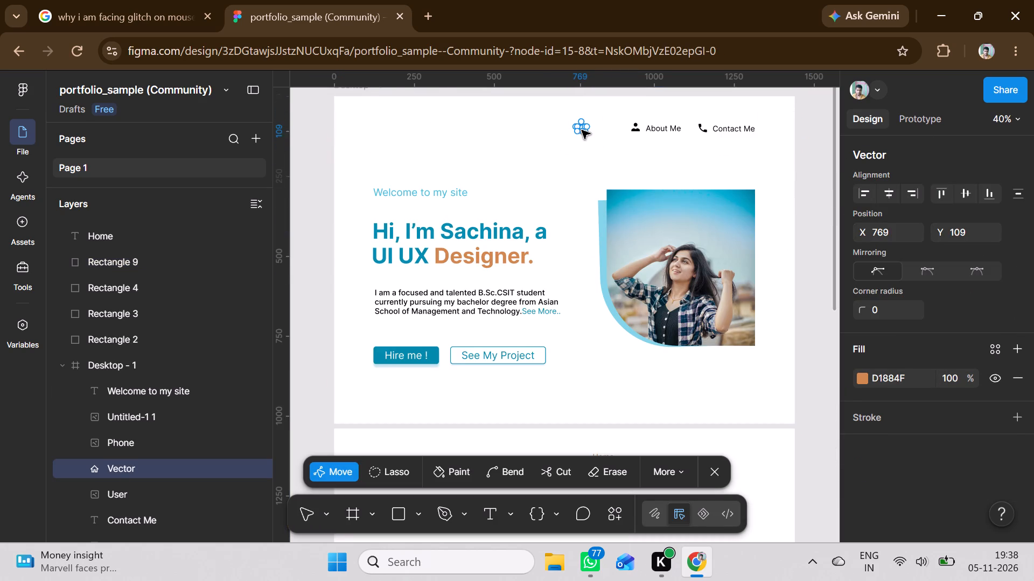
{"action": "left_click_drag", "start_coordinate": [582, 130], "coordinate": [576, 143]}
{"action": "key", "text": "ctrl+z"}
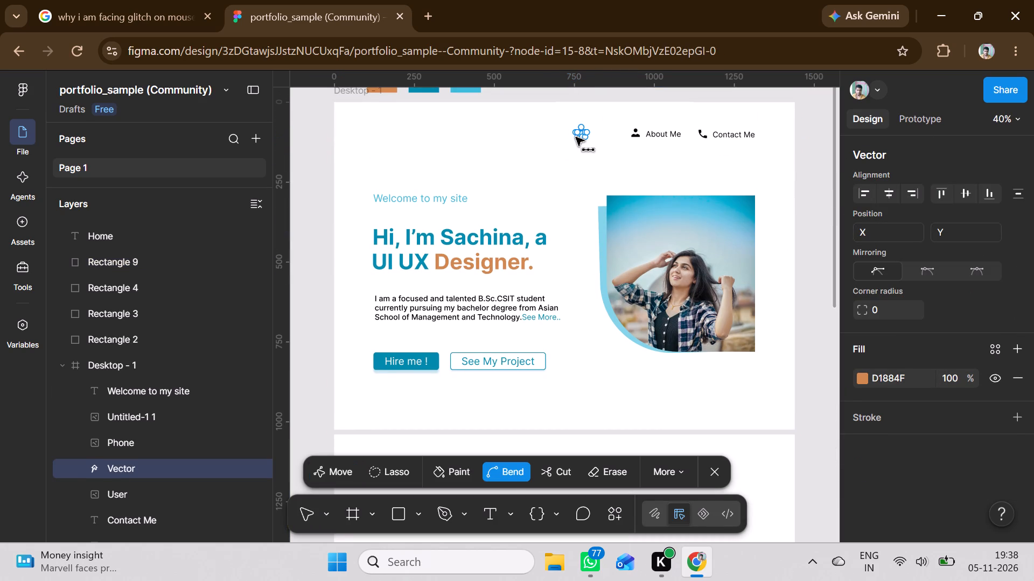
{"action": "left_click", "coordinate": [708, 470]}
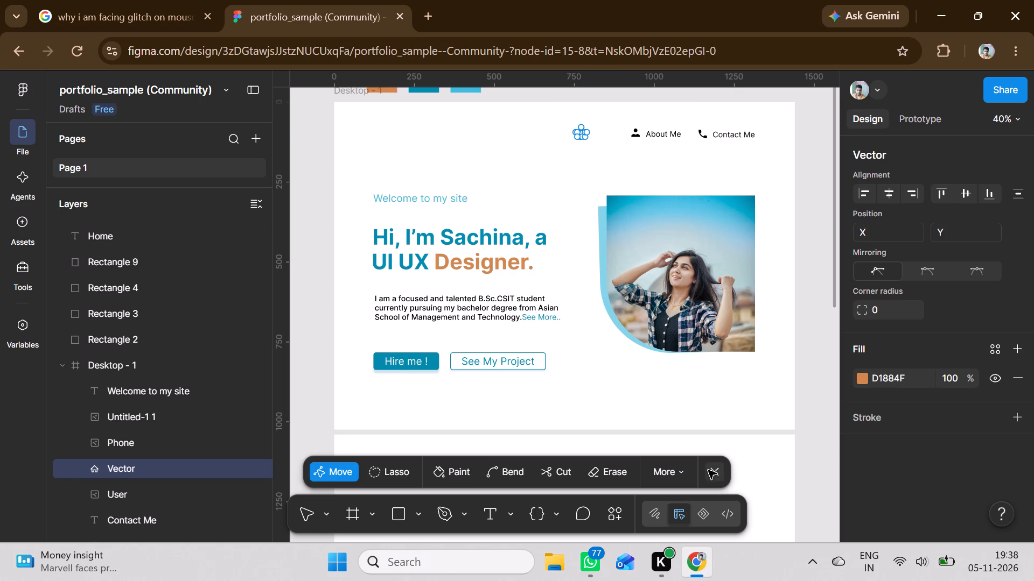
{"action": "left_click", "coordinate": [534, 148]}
Move the orange home icon from the Desktop - 1 header onto the white rectangle beside the Home text, at about X 49, Y 525.
{"action": "left_click", "coordinate": [582, 130]}
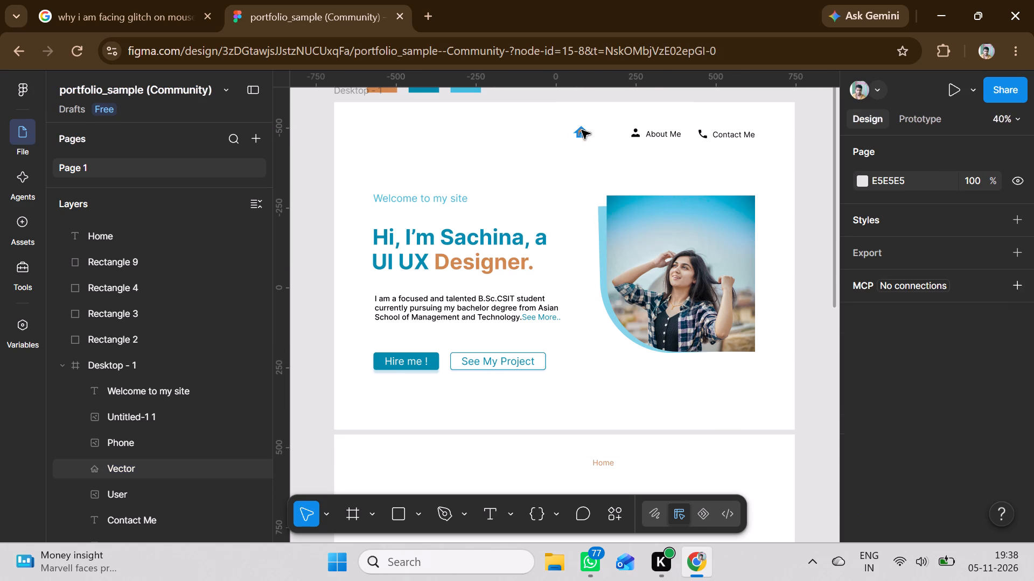
{"action": "left_click_drag", "start_coordinate": [582, 130], "coordinate": [564, 180]}
{"action": "scroll", "coordinate": [582, 186], "scroll_direction": "down", "scroll_amount": 2}
{"action": "scroll", "coordinate": [582, 186], "scroll_direction": "up", "scroll_amount": 1}
{"action": "scroll", "coordinate": [582, 186], "scroll_direction": "down", "scroll_amount": 11}
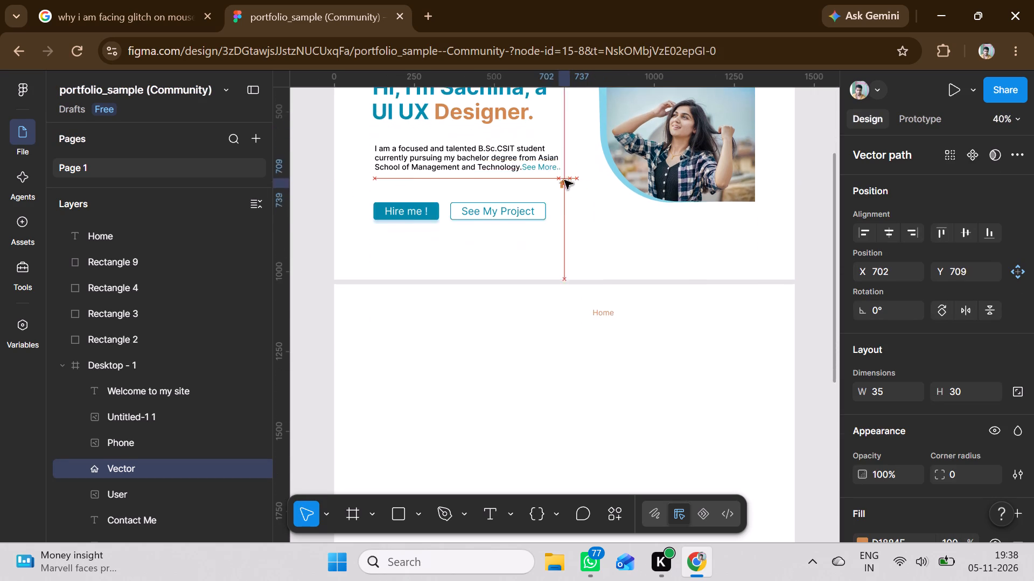
{"action": "left_click_drag", "start_coordinate": [564, 180], "coordinate": [577, 264]}
{"action": "scroll", "coordinate": [555, 218], "scroll_direction": "down", "scroll_amount": 3}
Bring the home icon to the front of the layer order.
{"action": "right_click", "coordinate": [575, 268]}
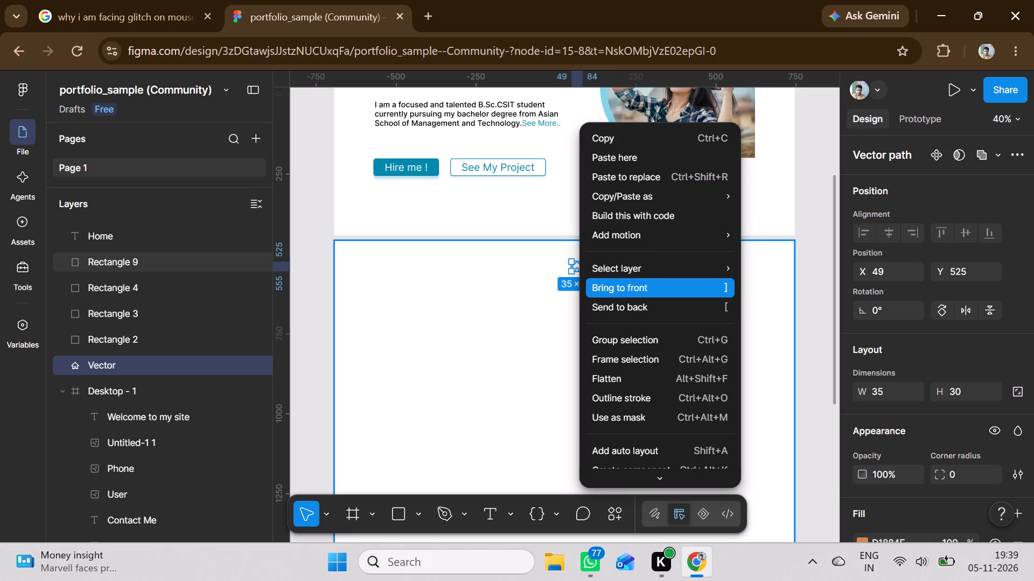
{"action": "left_click", "coordinate": [618, 284]}
{"action": "left_click", "coordinate": [556, 314]}
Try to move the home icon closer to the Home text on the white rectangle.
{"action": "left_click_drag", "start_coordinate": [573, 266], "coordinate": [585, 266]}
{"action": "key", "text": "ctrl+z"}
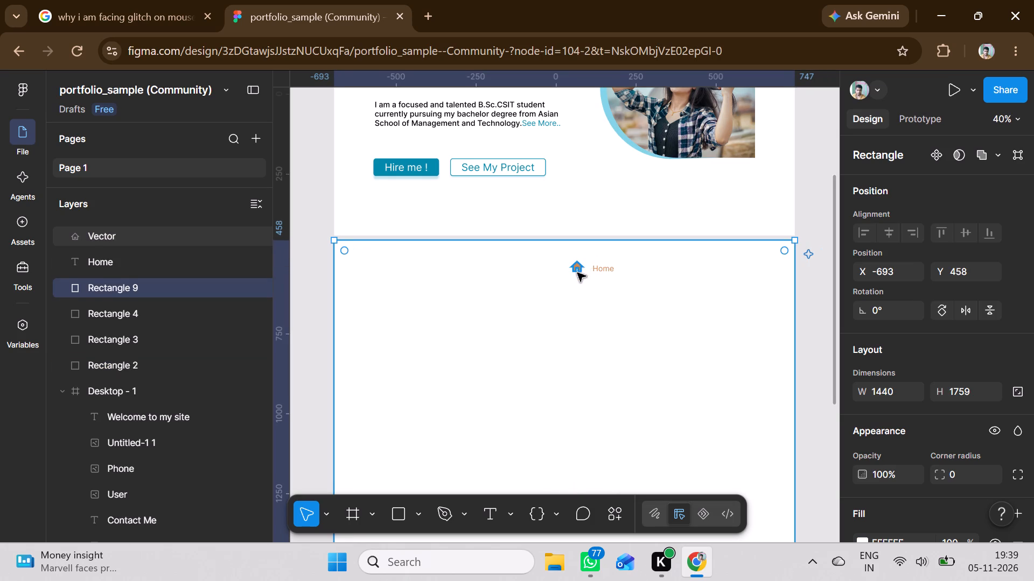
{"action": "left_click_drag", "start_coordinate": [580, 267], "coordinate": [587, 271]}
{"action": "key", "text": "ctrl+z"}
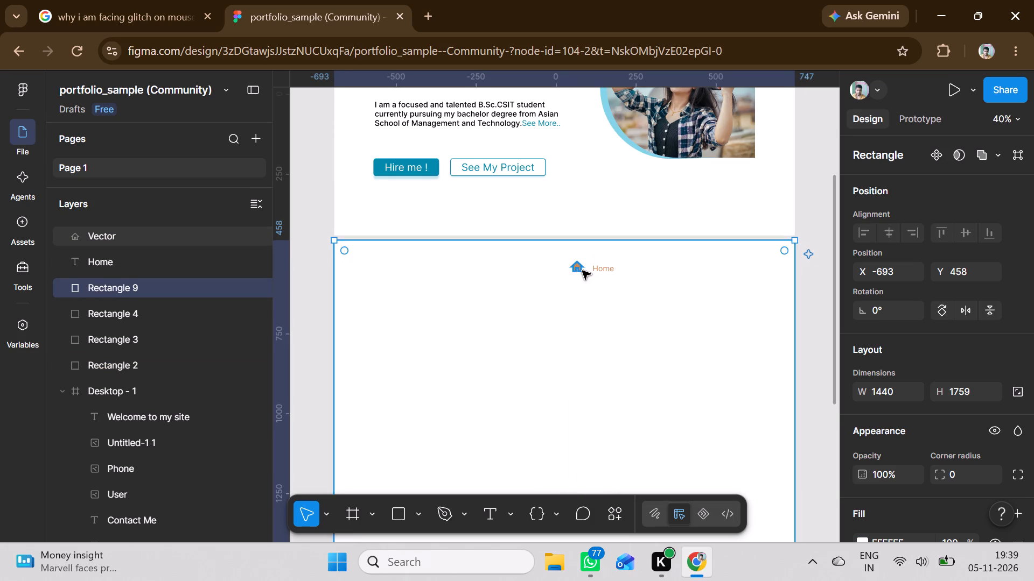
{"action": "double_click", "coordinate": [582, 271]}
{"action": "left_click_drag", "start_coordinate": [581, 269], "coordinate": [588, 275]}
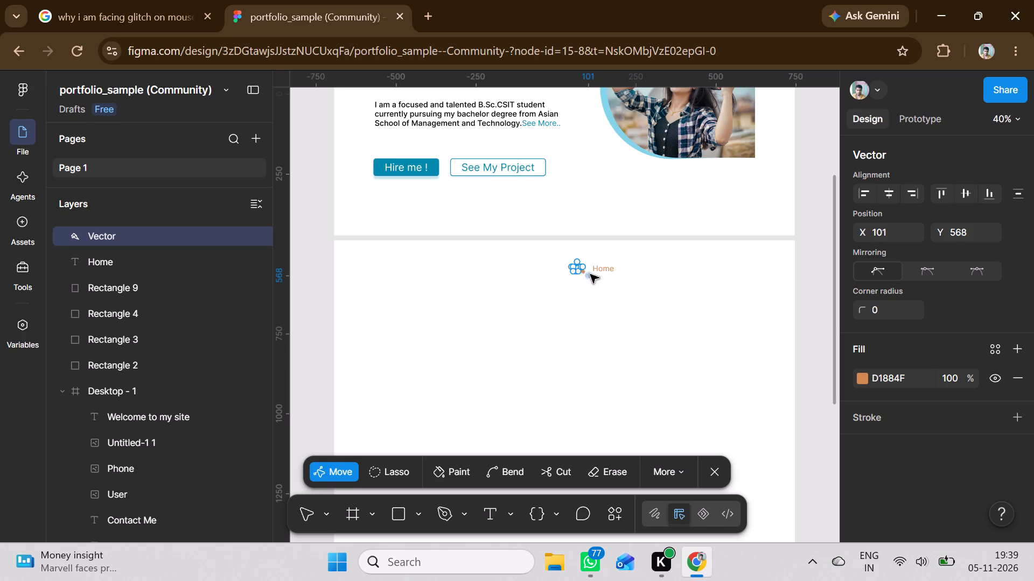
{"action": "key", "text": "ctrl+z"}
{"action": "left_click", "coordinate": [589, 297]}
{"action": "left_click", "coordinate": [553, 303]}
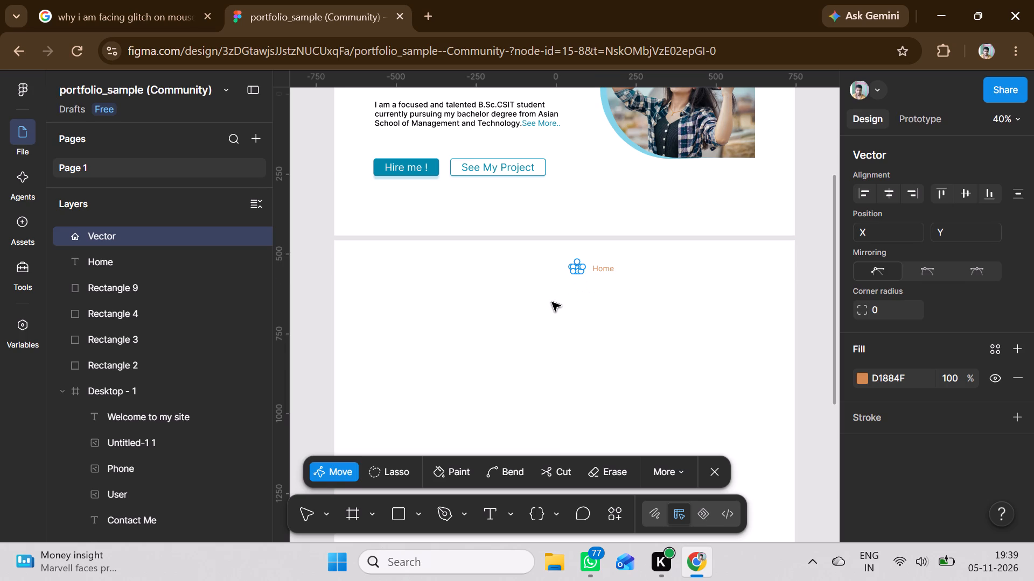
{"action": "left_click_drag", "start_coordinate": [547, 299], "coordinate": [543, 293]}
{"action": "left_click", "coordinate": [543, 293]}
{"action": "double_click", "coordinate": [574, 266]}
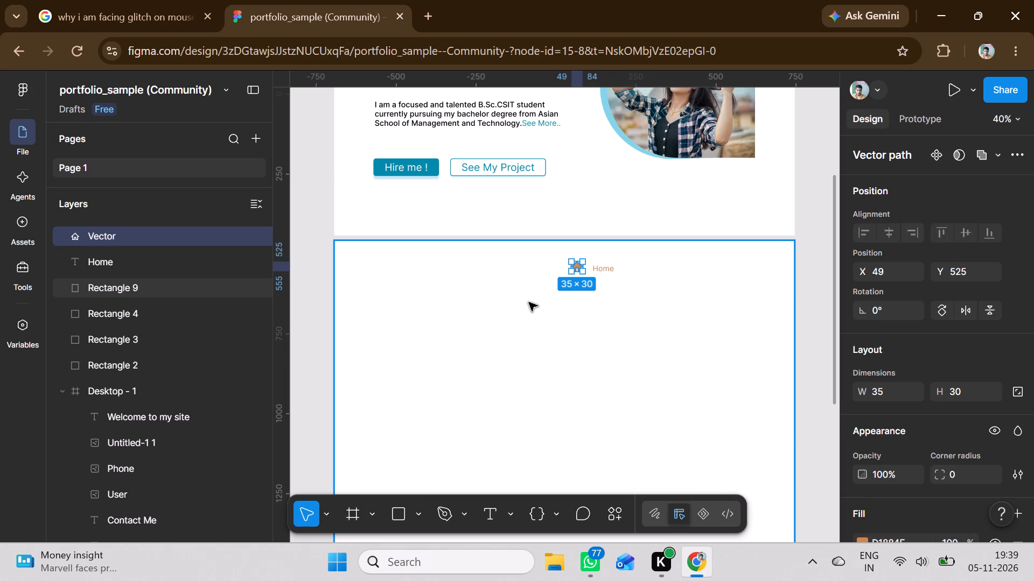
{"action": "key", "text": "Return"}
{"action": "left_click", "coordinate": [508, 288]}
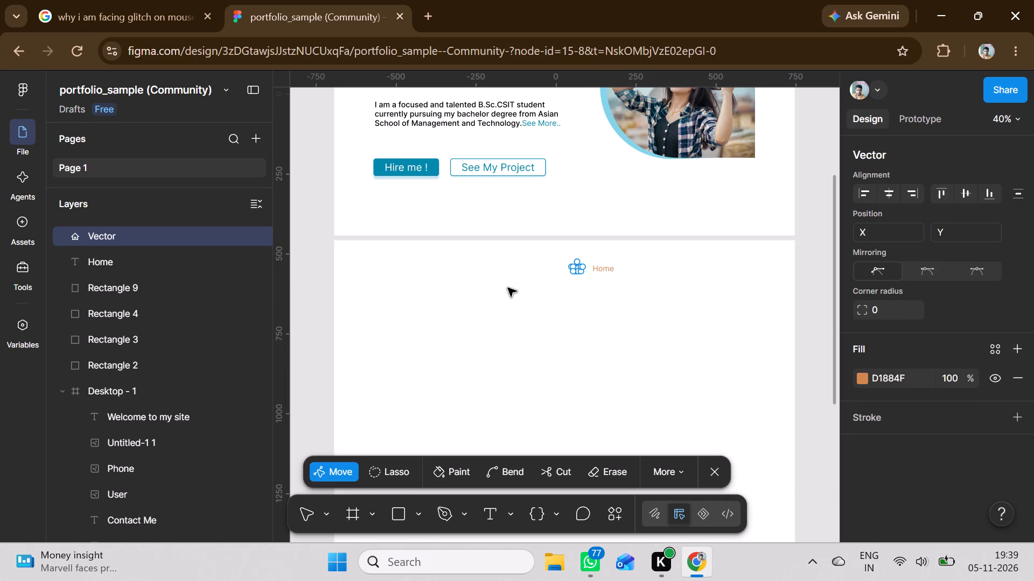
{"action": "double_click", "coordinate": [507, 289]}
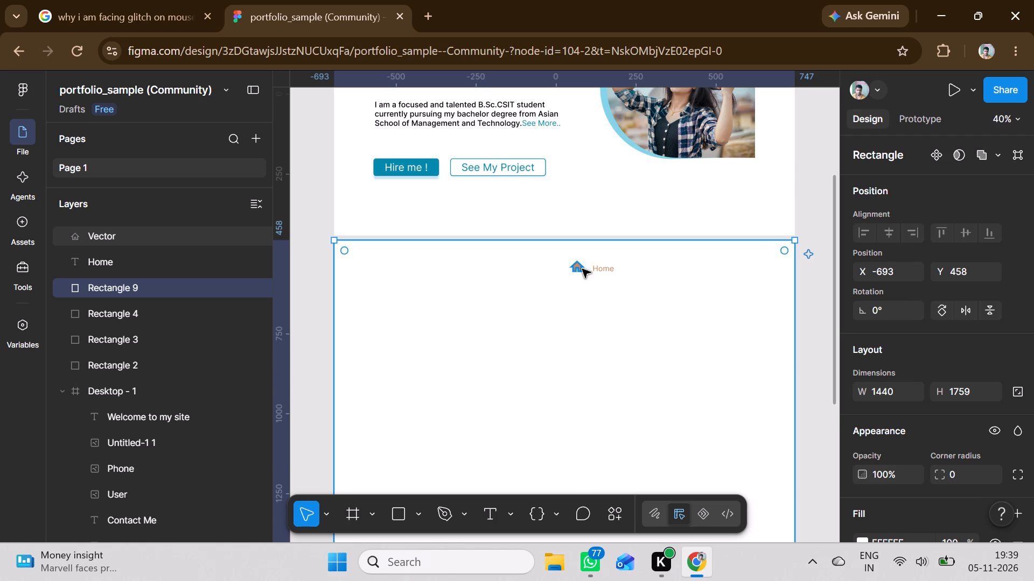
Move the home icon slightly closer to the Home text, to about X 59.
{"action": "left_click", "coordinate": [581, 277]}
{"action": "left_click", "coordinate": [575, 271]}
{"action": "left_click", "coordinate": [576, 268]}
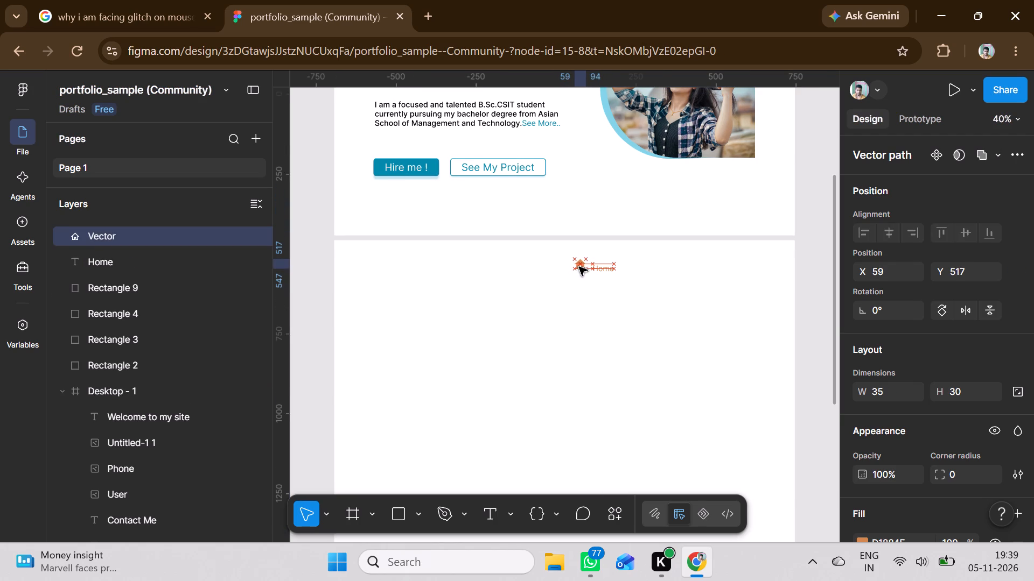
{"action": "left_click", "coordinate": [558, 328]}
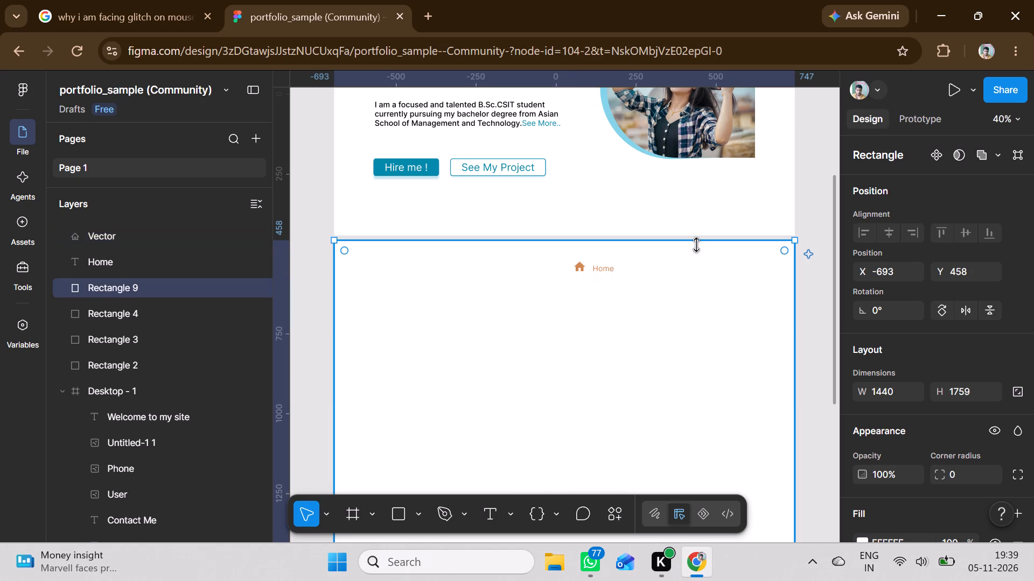
Move the user icon from the Desktop - 1 header onto the white rectangle beyond the Home text, at about X 242, Y 532.
{"action": "scroll", "coordinate": [521, 252], "scroll_direction": "up", "scroll_amount": 4}
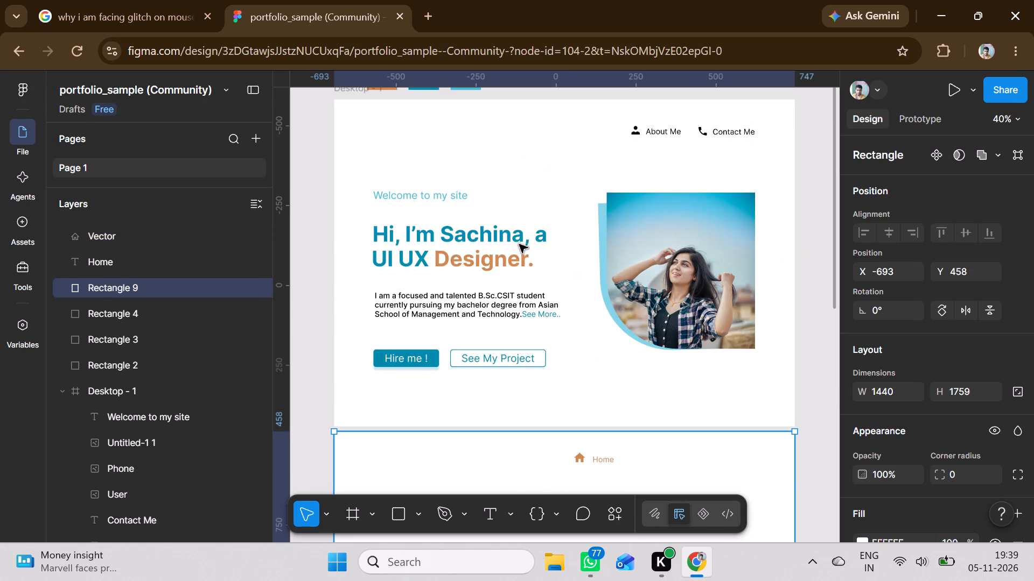
{"action": "left_click", "coordinate": [631, 133]}
{"action": "left_click_drag", "start_coordinate": [633, 132], "coordinate": [631, 217]}
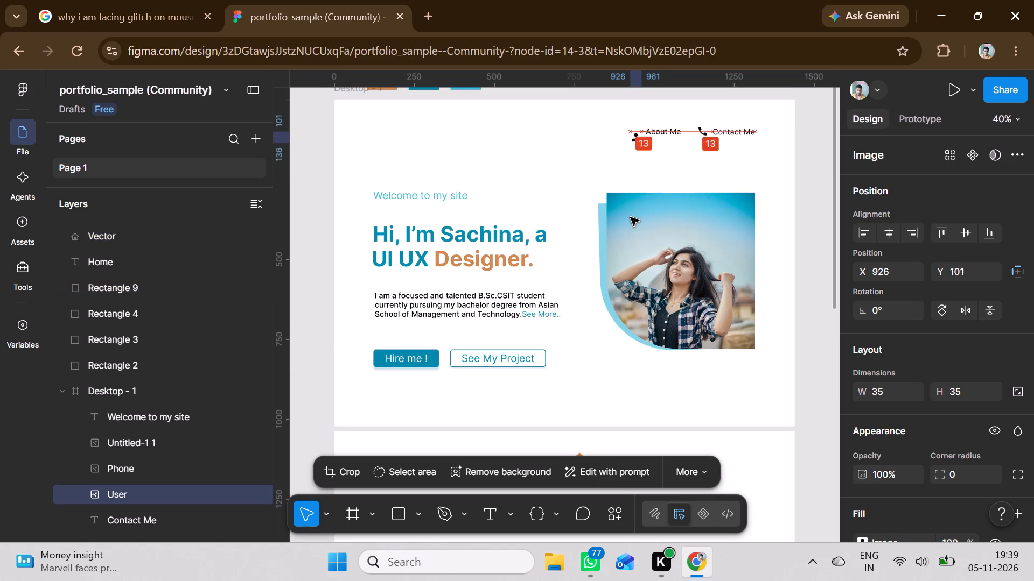
{"action": "left_click_drag", "start_coordinate": [631, 217], "coordinate": [636, 180]}
{"action": "scroll", "coordinate": [631, 254], "scroll_direction": "down", "scroll_amount": 5}
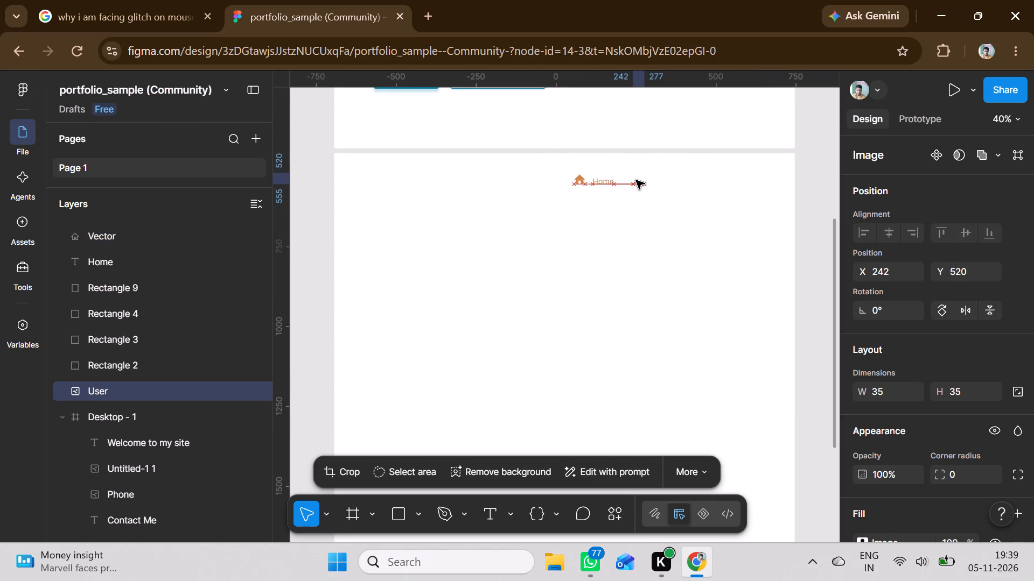
{"action": "left_click_drag", "start_coordinate": [636, 180], "coordinate": [637, 184]}
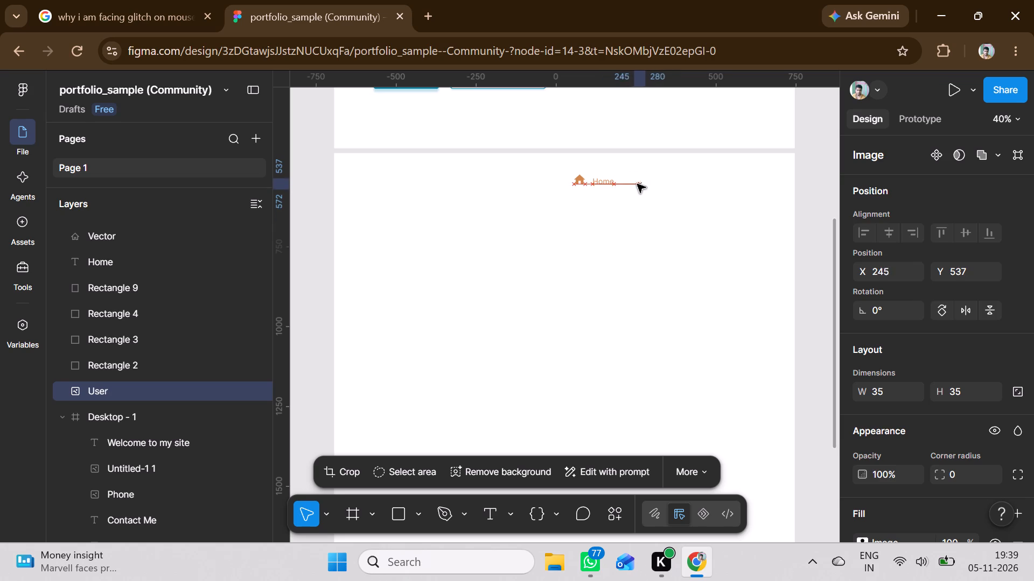
{"action": "left_click_drag", "start_coordinate": [637, 184], "coordinate": [635, 183]}
Bring the user icon to the front of the layer order.
{"action": "right_click", "coordinate": [637, 182]}
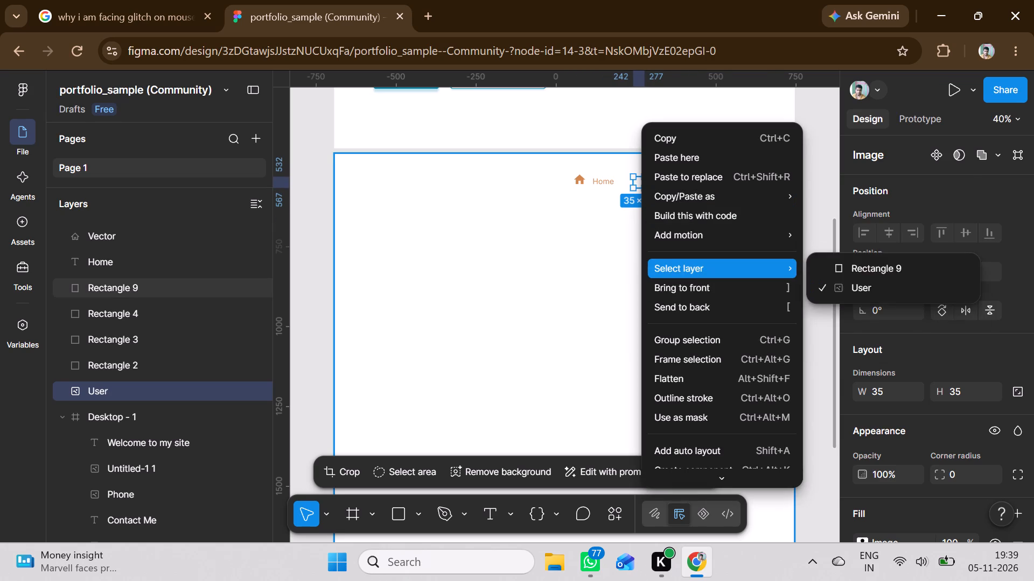
{"action": "left_click", "coordinate": [673, 291]}
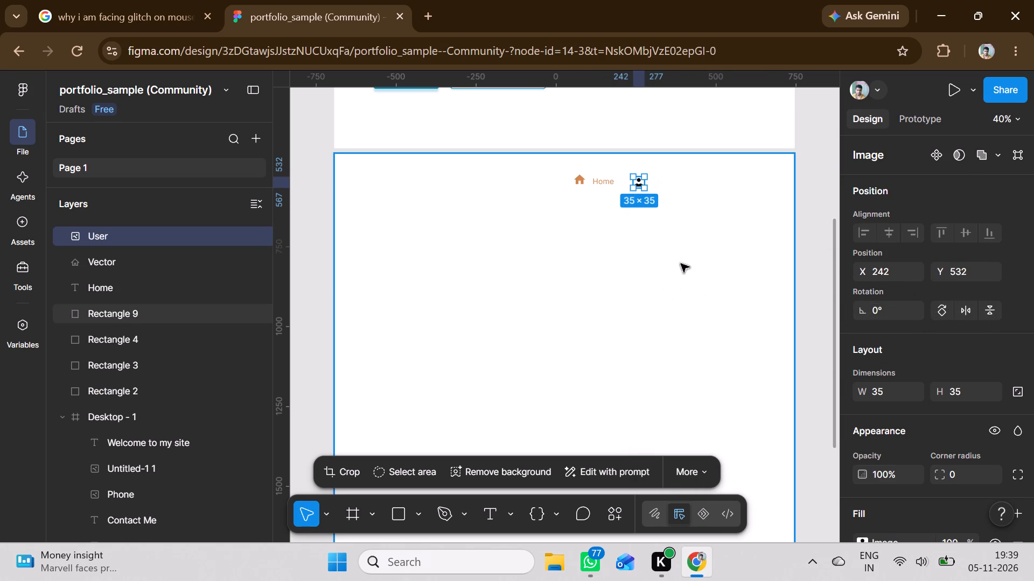
{"action": "left_click", "coordinate": [658, 279]}
Nudge the user icon slightly upward so it lines up with the home icon and Home text.
{"action": "left_click", "coordinate": [635, 184]}
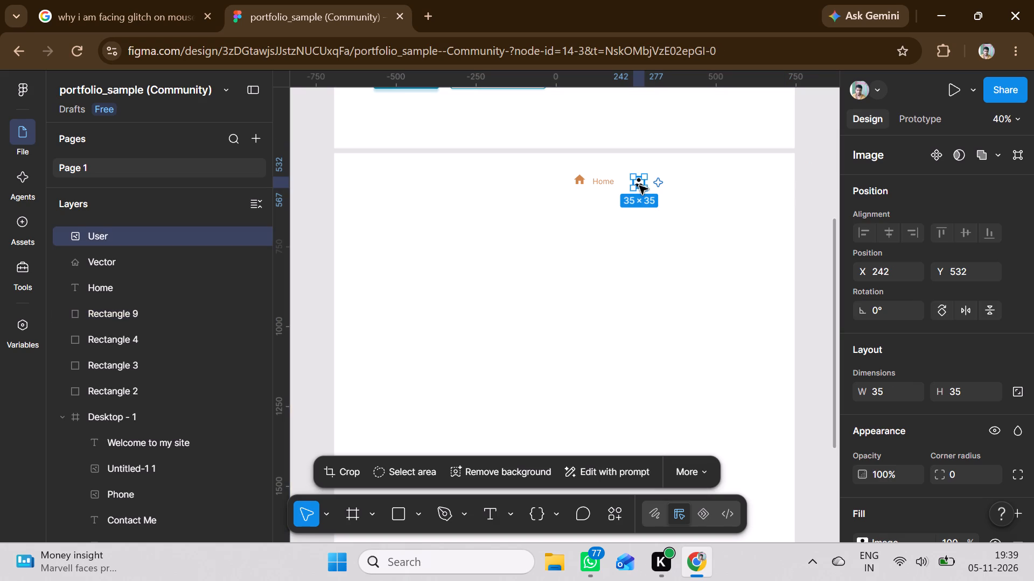
{"action": "left_click_drag", "start_coordinate": [639, 186], "coordinate": [638, 180]}
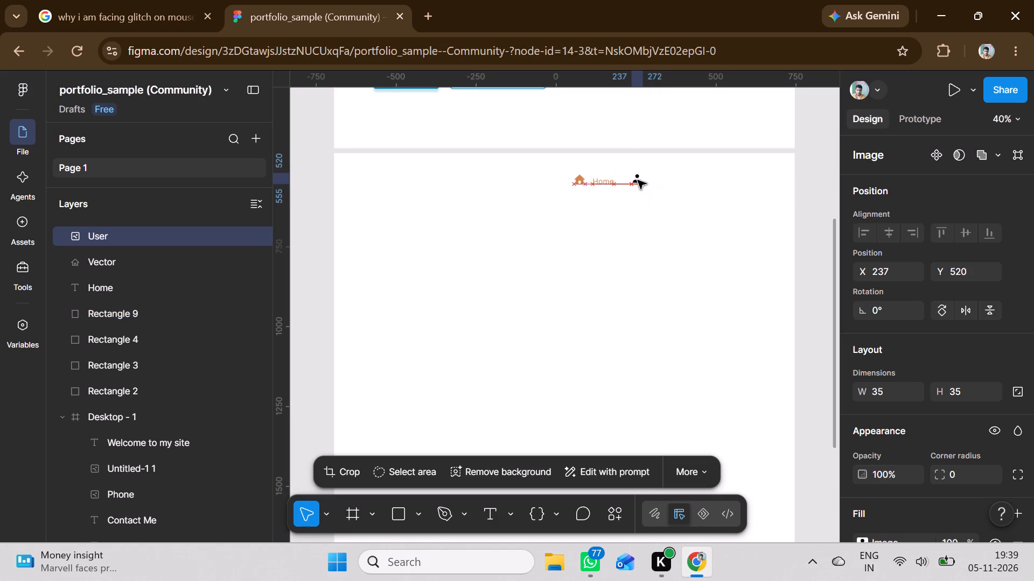
{"action": "left_click_drag", "start_coordinate": [638, 180], "coordinate": [639, 180]}
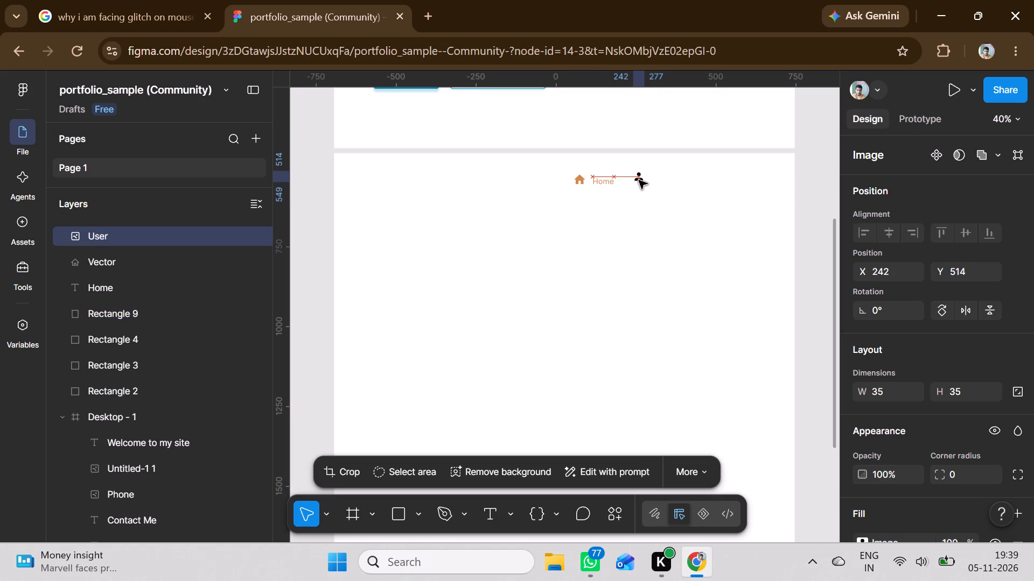
{"action": "left_click_drag", "start_coordinate": [639, 180], "coordinate": [640, 181]}
{"action": "left_click", "coordinate": [611, 235]}
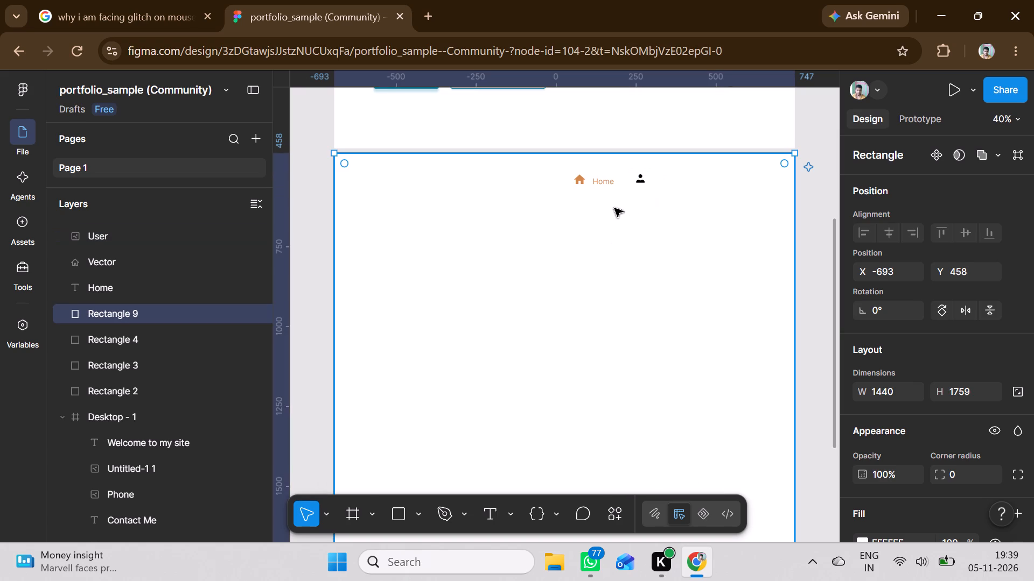
Move the About Me text from the Desktop - 1 header onto the white rectangle beyond the user icon, at about X 334, Y 535.
{"action": "scroll", "coordinate": [576, 265], "scroll_direction": "up", "scroll_amount": 8}
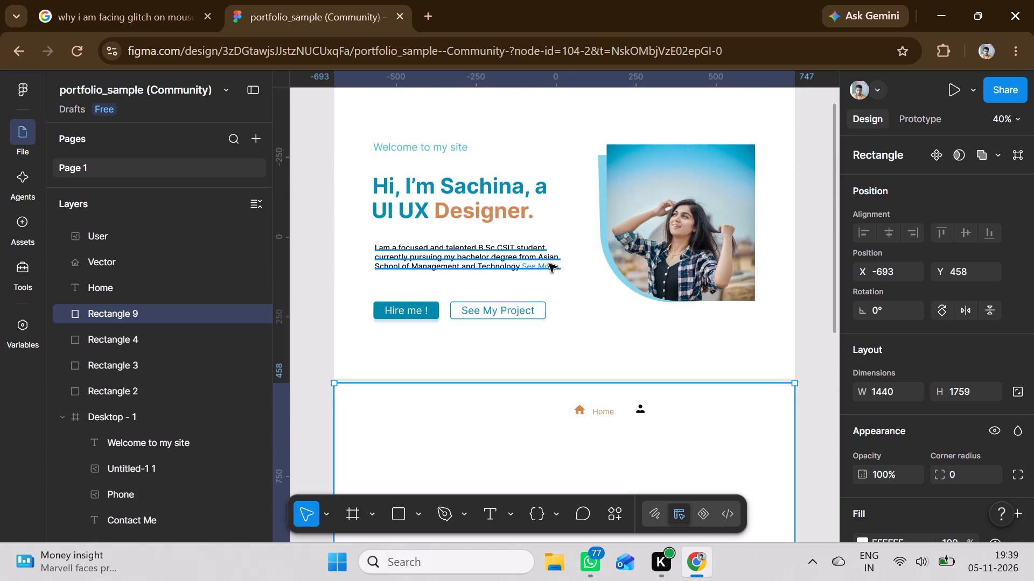
{"action": "scroll", "coordinate": [644, 159], "scroll_direction": "up", "scroll_amount": 3}
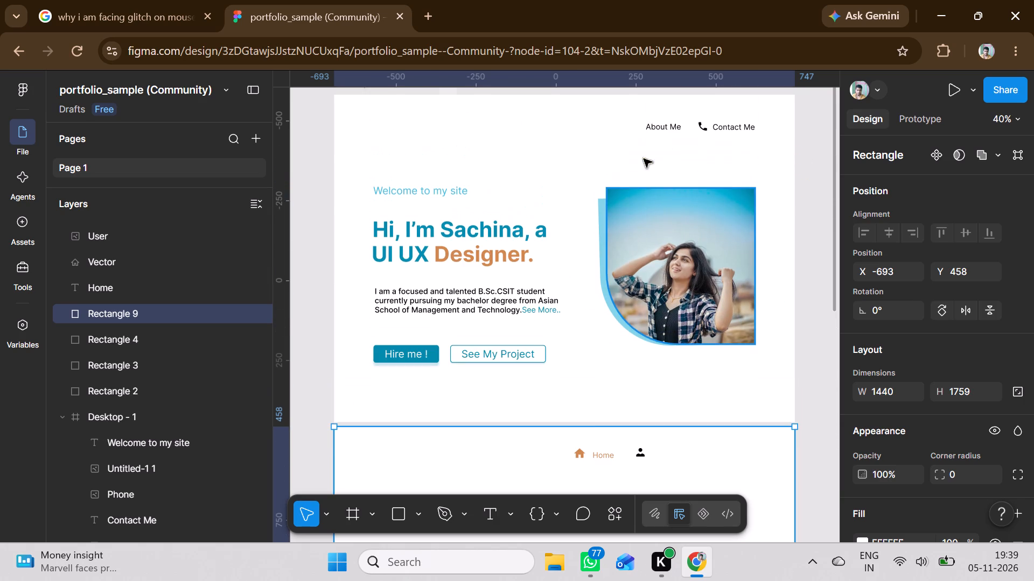
{"action": "left_click_drag", "start_coordinate": [667, 129], "coordinate": [661, 127]}
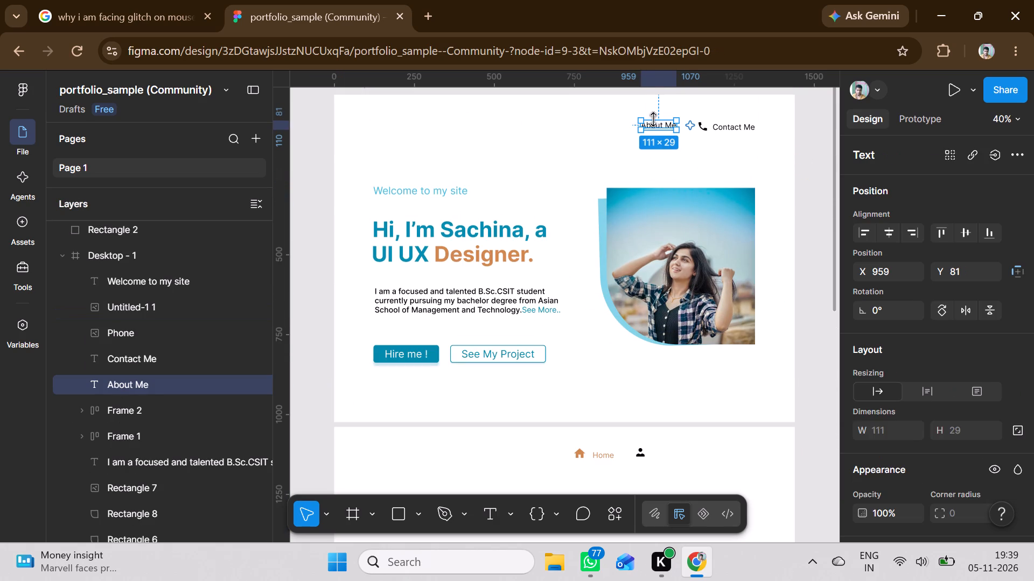
{"action": "left_click_drag", "start_coordinate": [653, 119], "coordinate": [690, 124]}
{"action": "left_click_drag", "start_coordinate": [654, 126], "coordinate": [657, 146]}
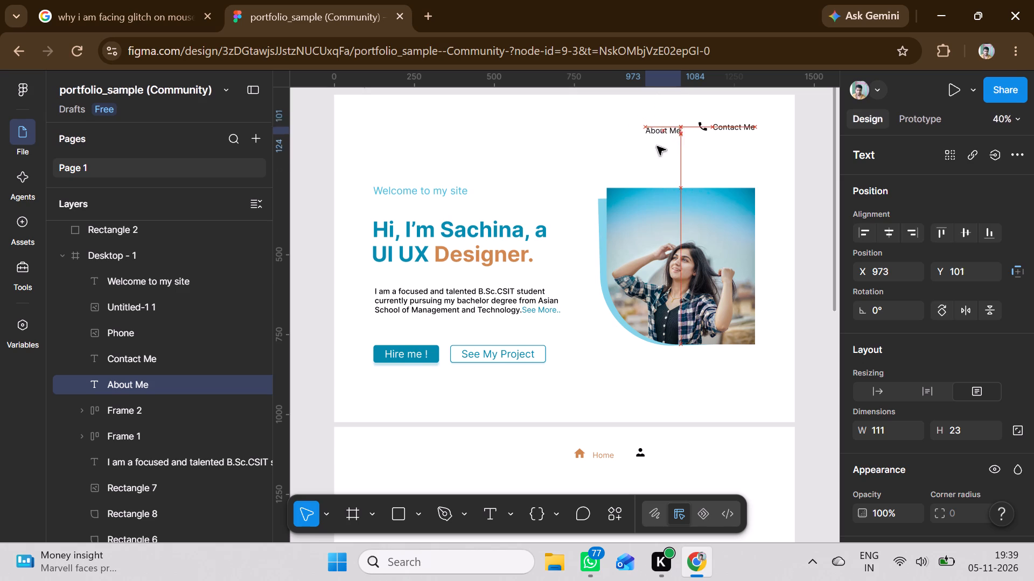
{"action": "left_click_drag", "start_coordinate": [657, 146], "coordinate": [656, 247]}
{"action": "scroll", "coordinate": [662, 236], "scroll_direction": "down", "scroll_amount": 4}
{"action": "scroll", "coordinate": [662, 236], "scroll_direction": "up", "scroll_amount": 1}
{"action": "scroll", "coordinate": [662, 236], "scroll_direction": "down", "scroll_amount": 5}
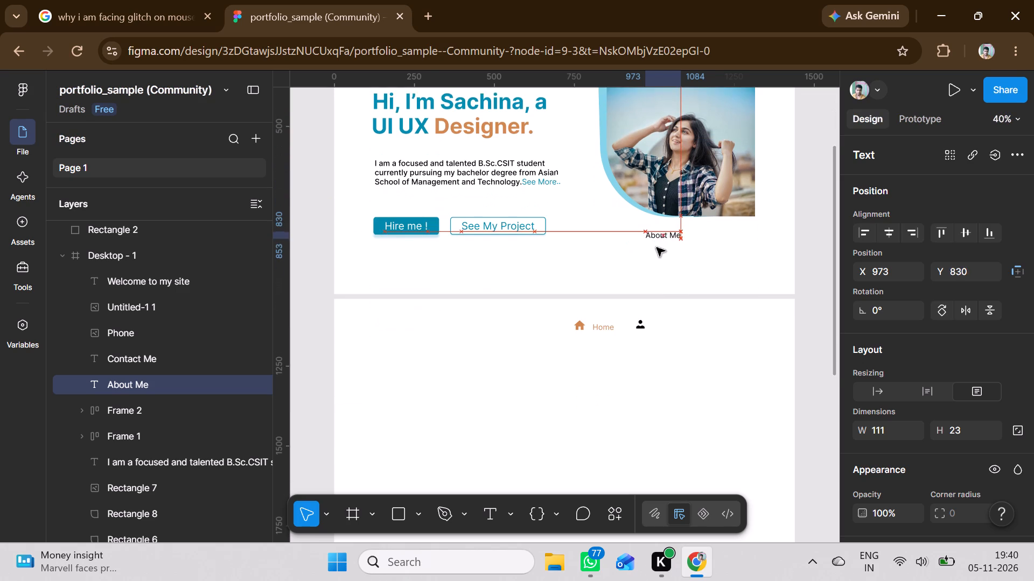
{"action": "left_click_drag", "start_coordinate": [656, 247], "coordinate": [675, 314]}
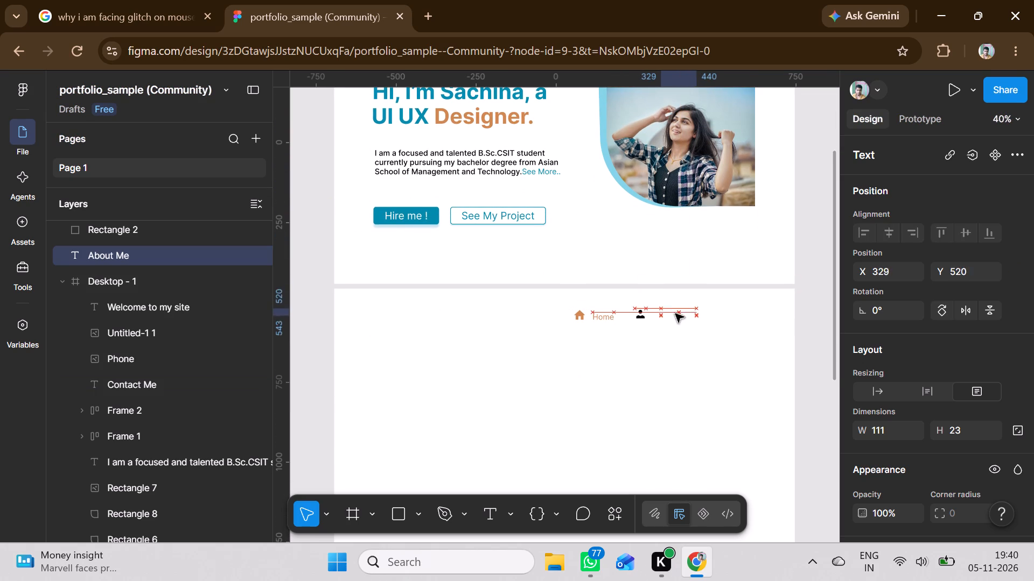
{"action": "left_click_drag", "start_coordinate": [675, 314], "coordinate": [676, 317]}
Bring the About Me text to the front of the layer order.
{"action": "right_click", "coordinate": [679, 318]}
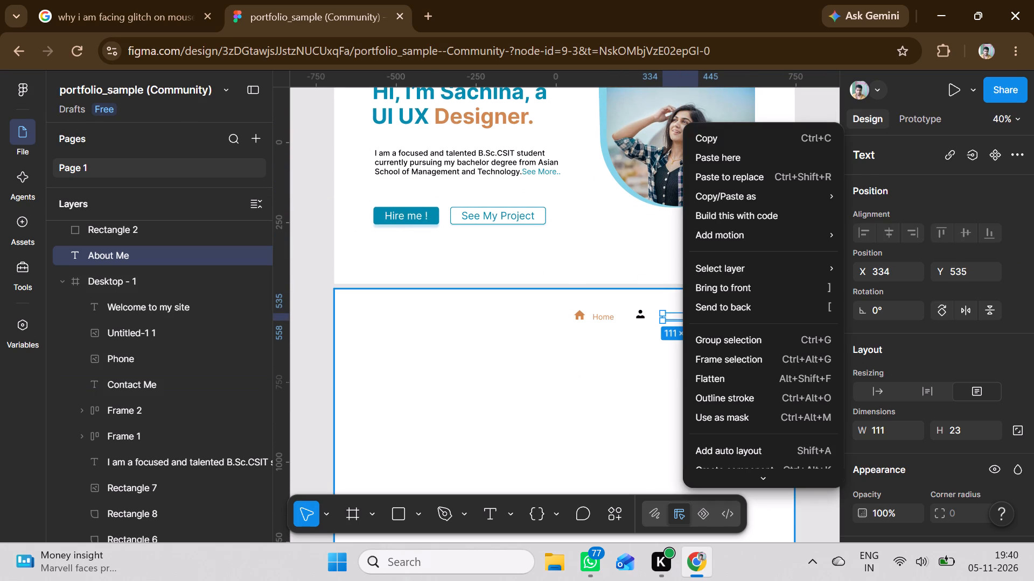
{"action": "left_click", "coordinate": [699, 292]}
{"action": "left_click", "coordinate": [635, 379]}
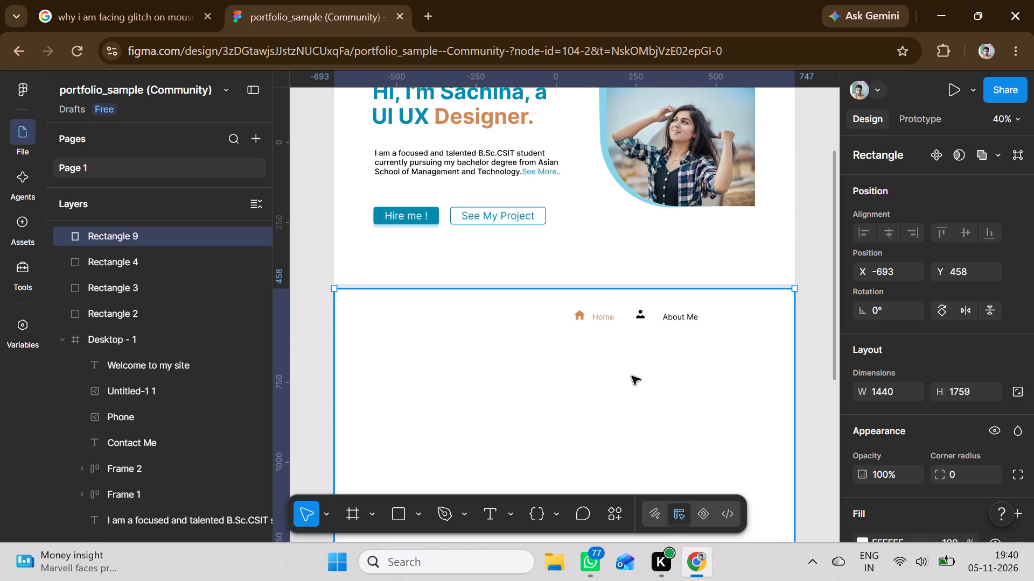
Move the About Me text closer to the user icon, to about X 305, Y 520.
{"action": "left_click", "coordinate": [682, 321]}
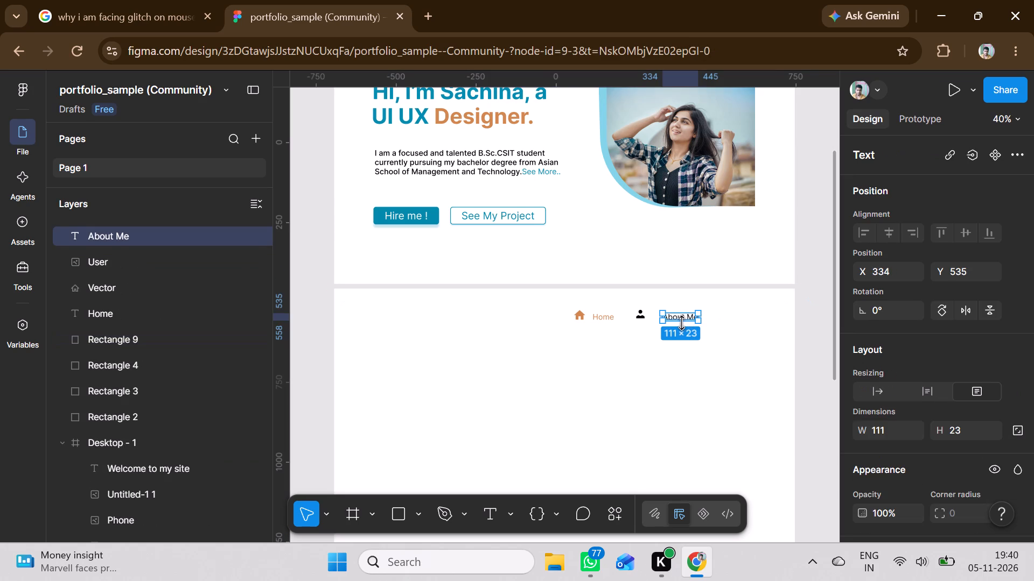
{"action": "left_click_drag", "start_coordinate": [678, 317], "coordinate": [669, 314]}
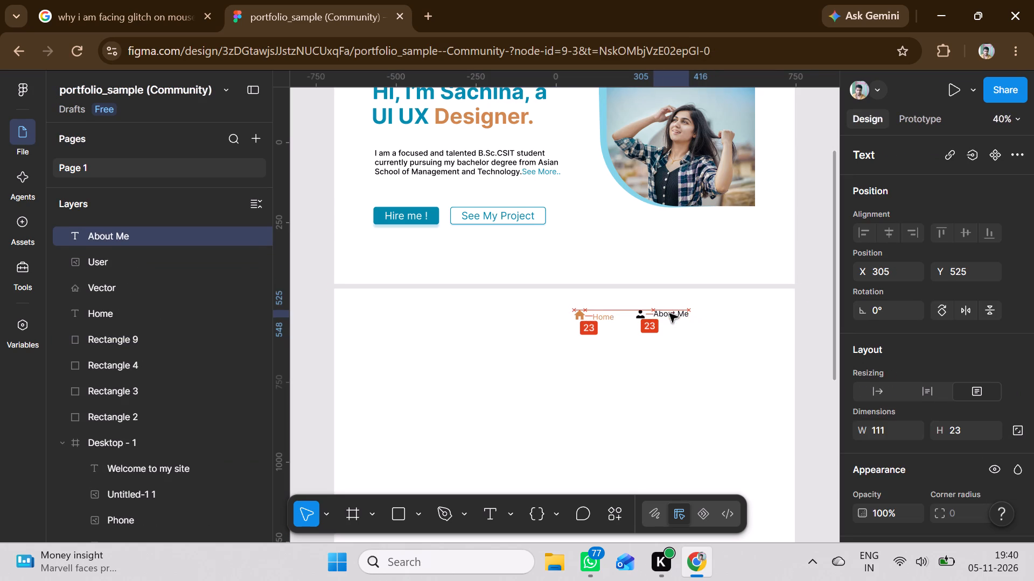
{"action": "left_click_drag", "start_coordinate": [669, 314], "coordinate": [678, 319]}
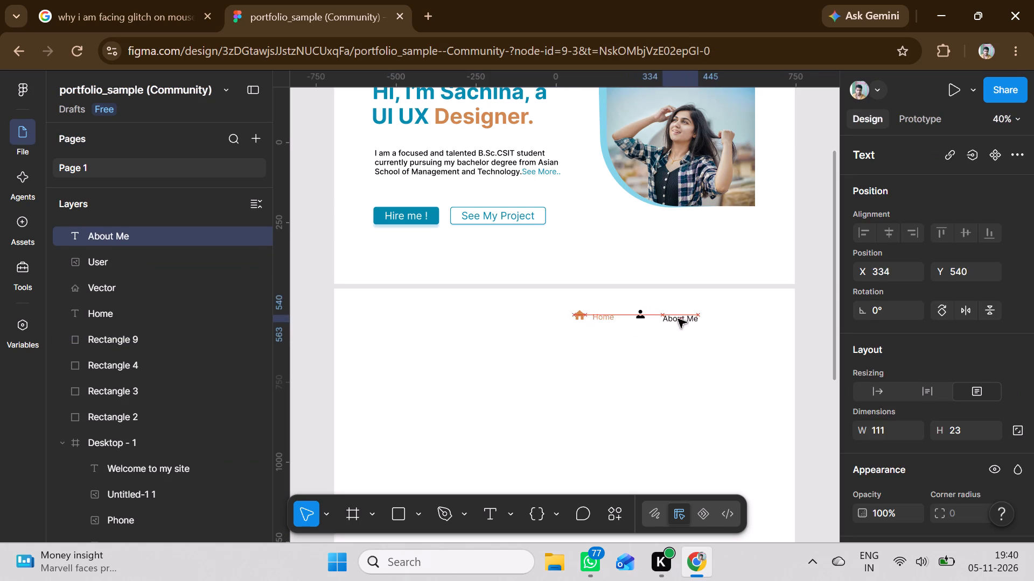
{"action": "left_click_drag", "start_coordinate": [678, 319], "coordinate": [636, 353]}
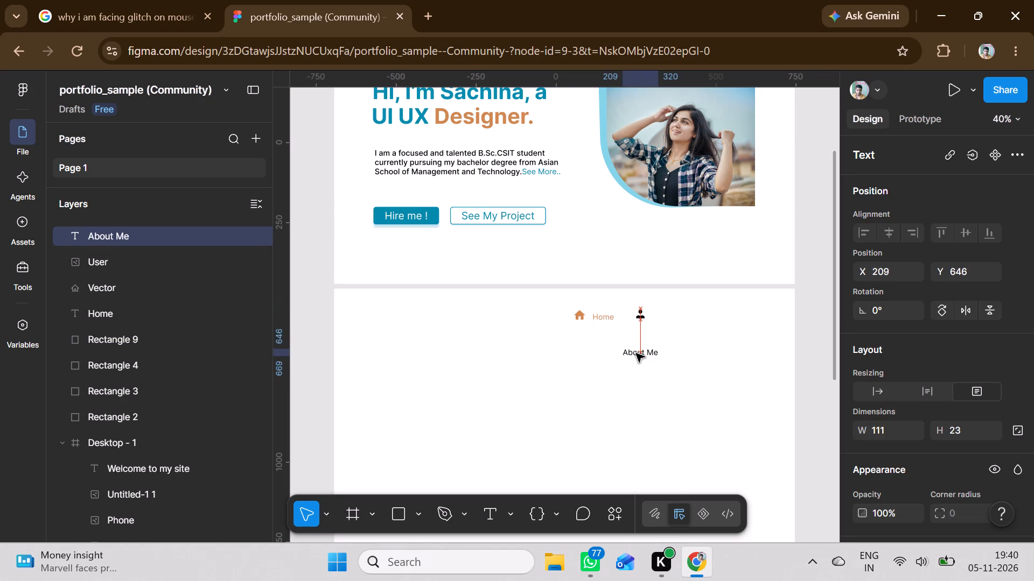
{"action": "left_click_drag", "start_coordinate": [636, 353], "coordinate": [665, 321]}
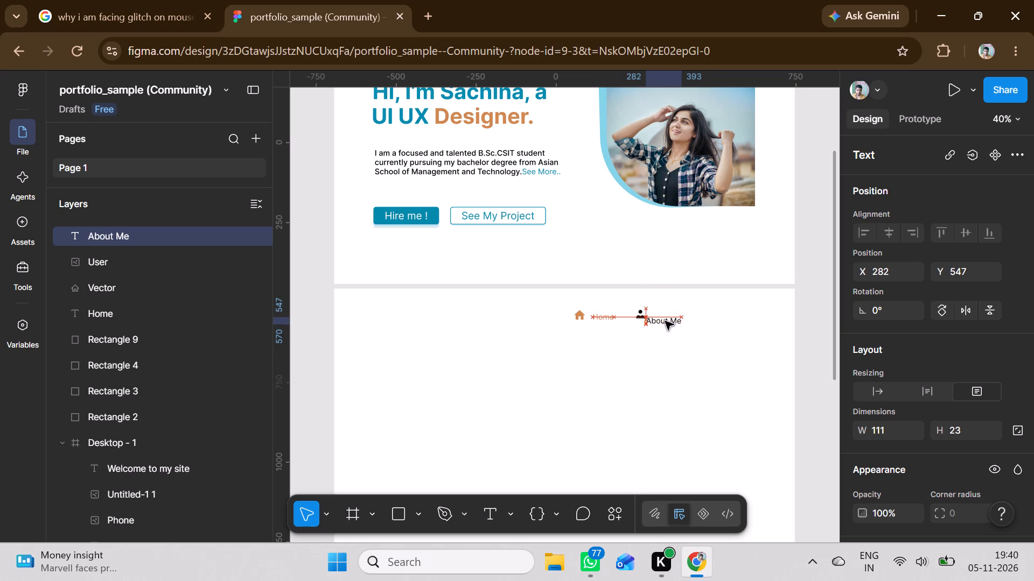
{"action": "left_click_drag", "start_coordinate": [665, 321], "coordinate": [674, 311]}
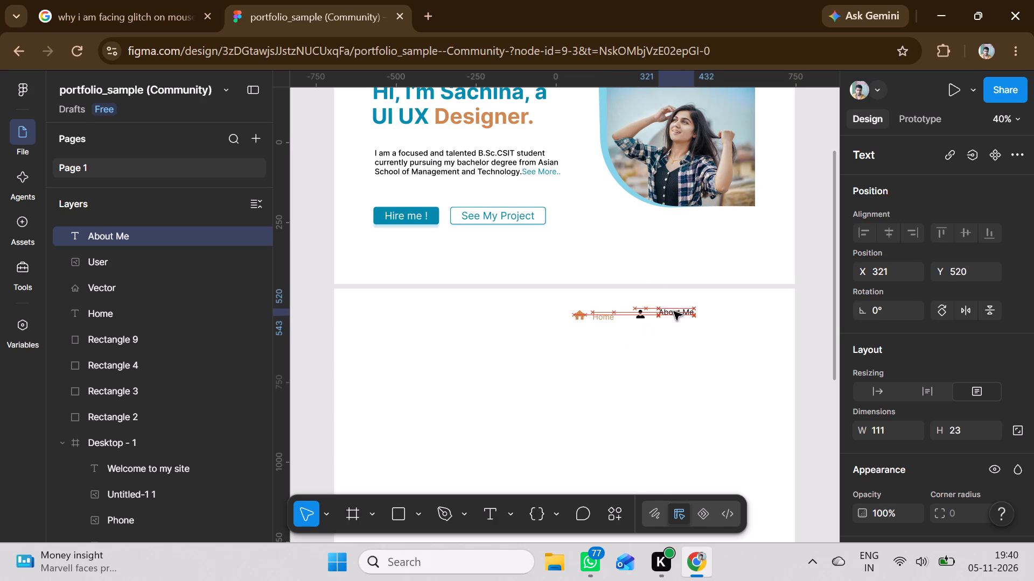
{"action": "left_click_drag", "start_coordinate": [674, 311], "coordinate": [655, 322]}
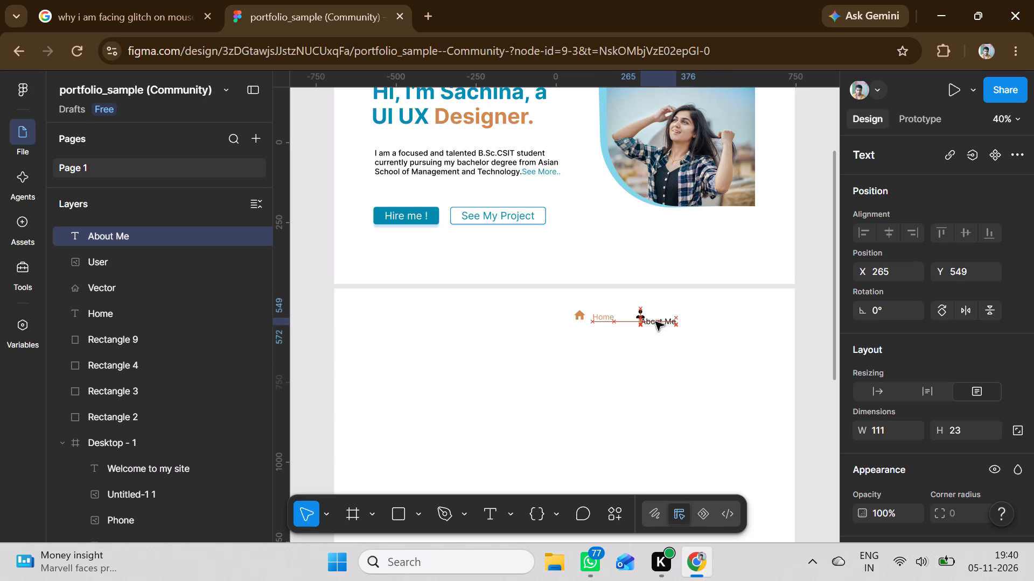
{"action": "left_click_drag", "start_coordinate": [655, 322], "coordinate": [669, 312]}
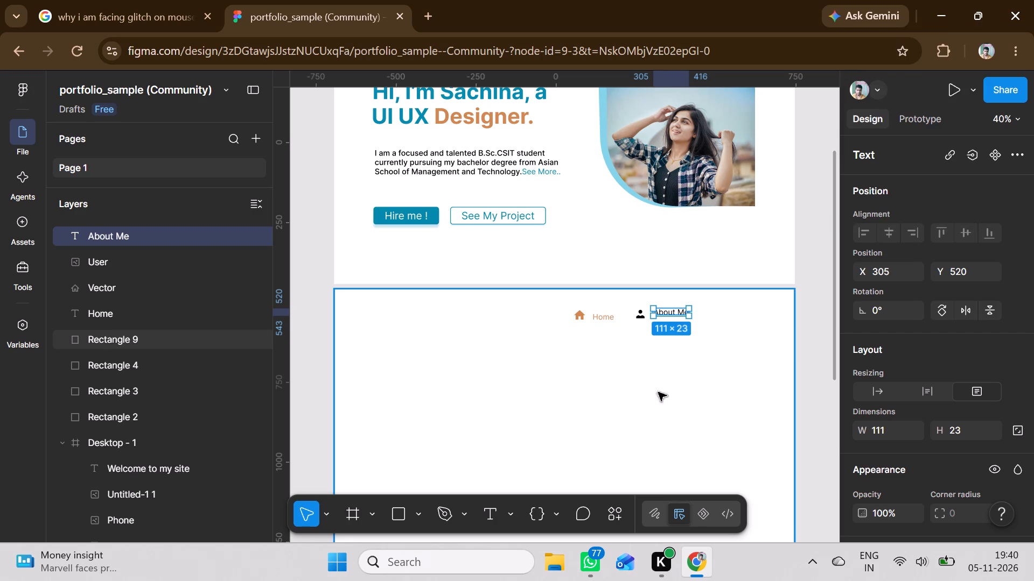
{"action": "left_click", "coordinate": [640, 427]}
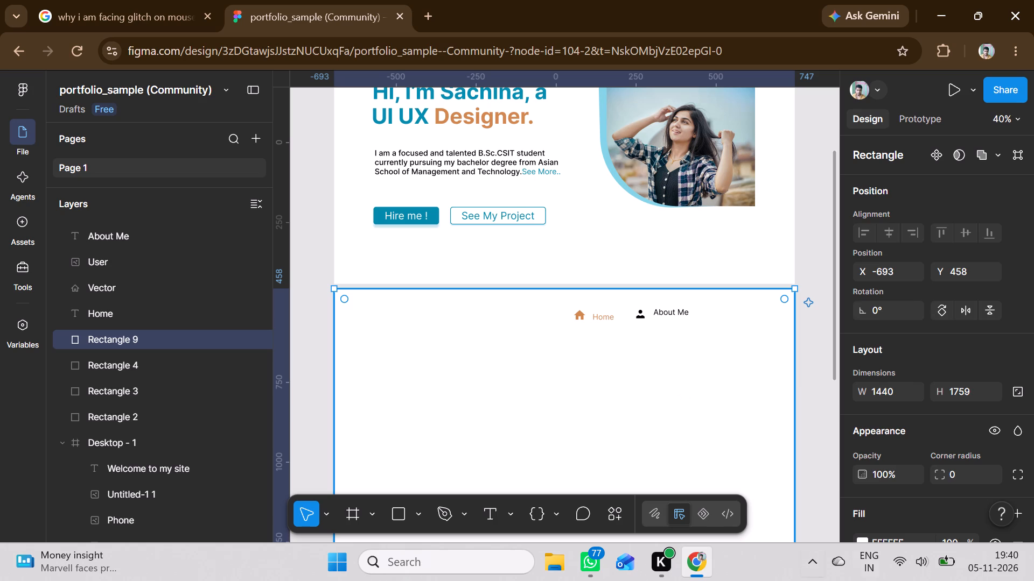
Move the phone icon from the Desktop - 1 header onto the white rectangle beyond the About Me text, at about X 481, Y 525.
{"action": "scroll", "coordinate": [873, 580], "scroll_direction": "up", "scroll_amount": 3}
{"action": "scroll", "coordinate": [667, 349], "scroll_direction": "up", "scroll_amount": 2}
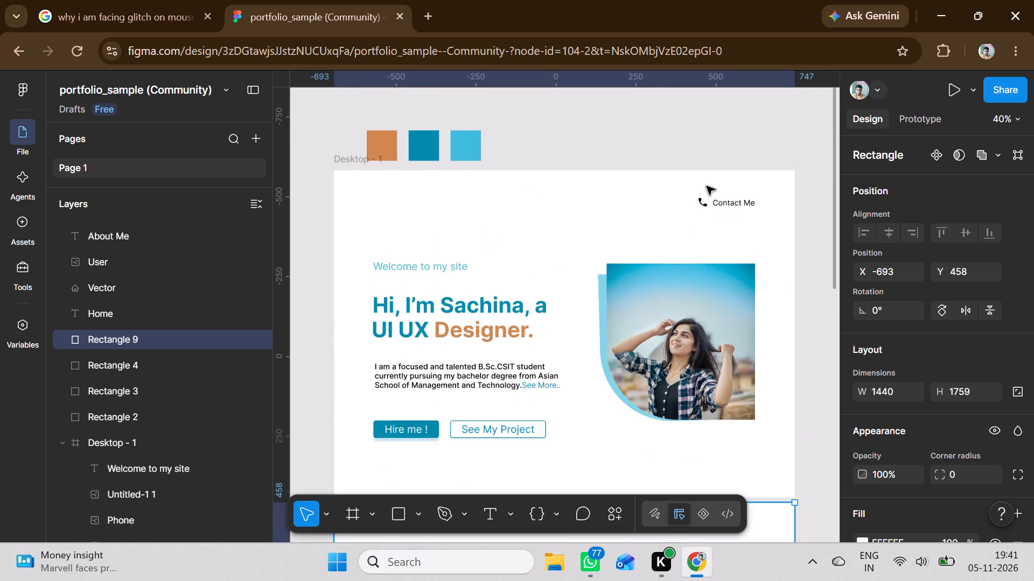
{"action": "double_click", "coordinate": [700, 203]}
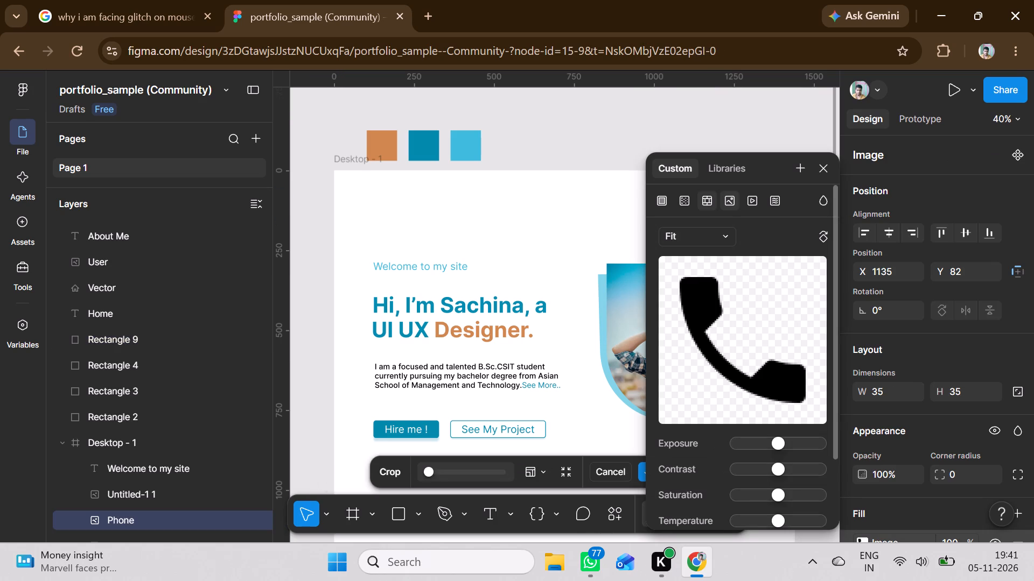
{"action": "left_click", "coordinate": [824, 166]}
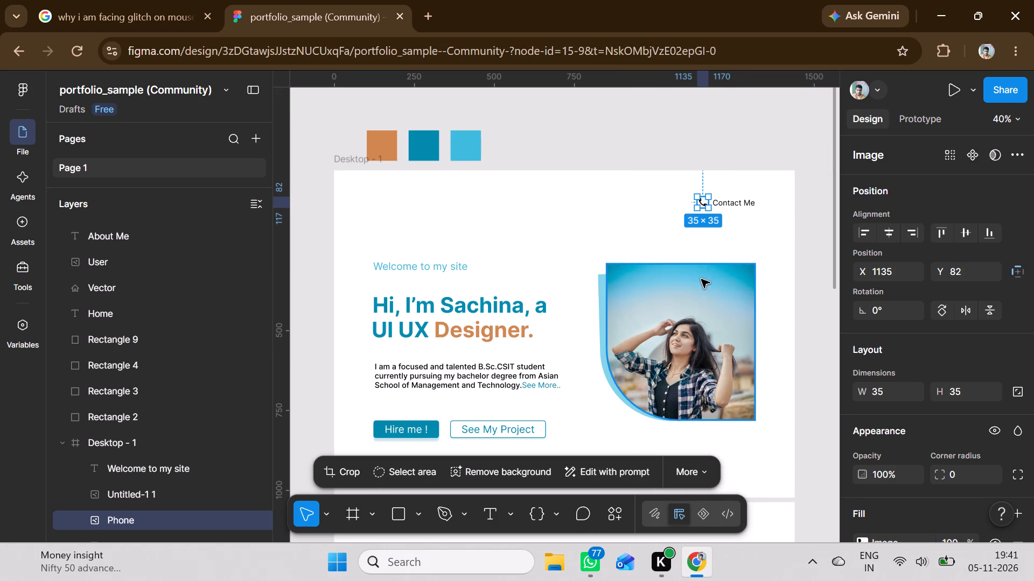
{"action": "left_click_drag", "start_coordinate": [704, 202], "coordinate": [704, 206]}
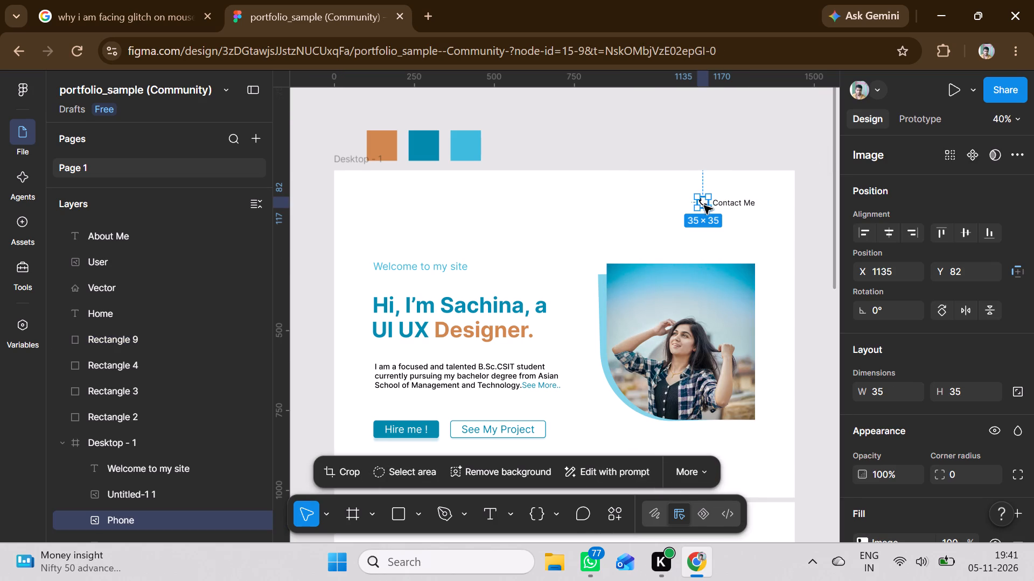
{"action": "left_click_drag", "start_coordinate": [704, 206], "coordinate": [703, 261]}
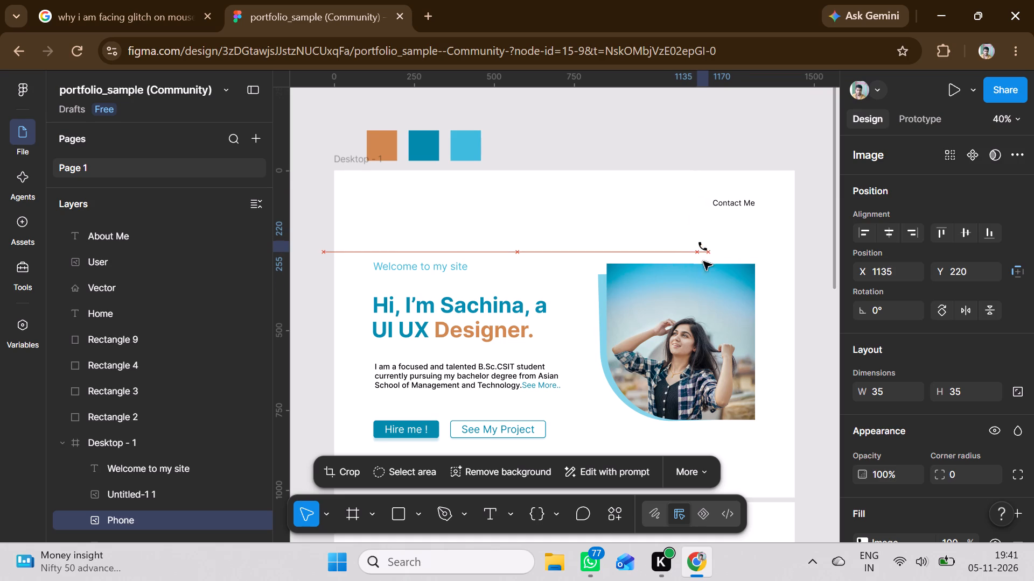
{"action": "left_click_drag", "start_coordinate": [703, 261], "coordinate": [716, 427]}
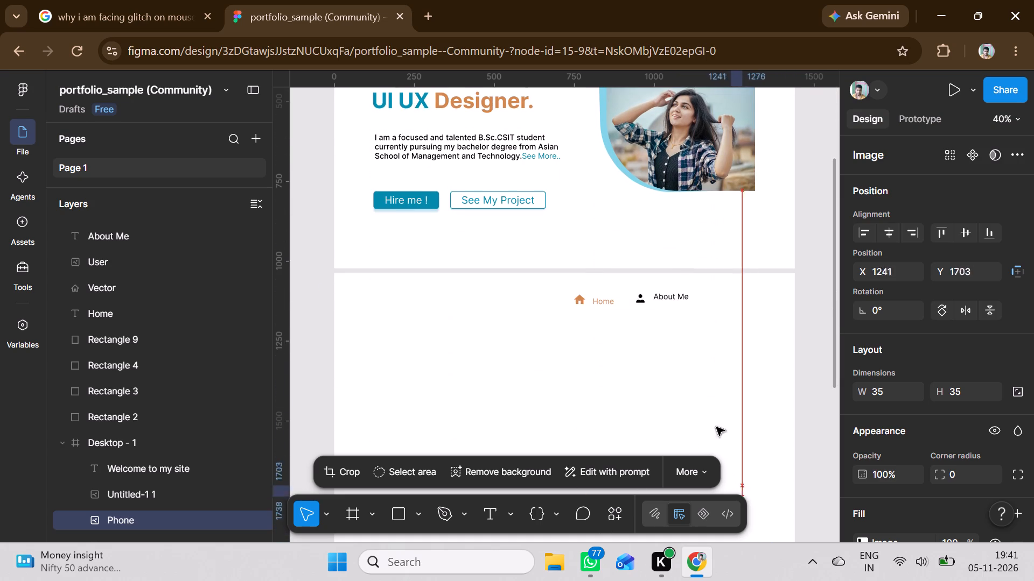
{"action": "left_click_drag", "start_coordinate": [716, 427], "coordinate": [717, 299]}
Bring the phone icon to the front of the layer order.
{"action": "right_click", "coordinate": [717, 299]}
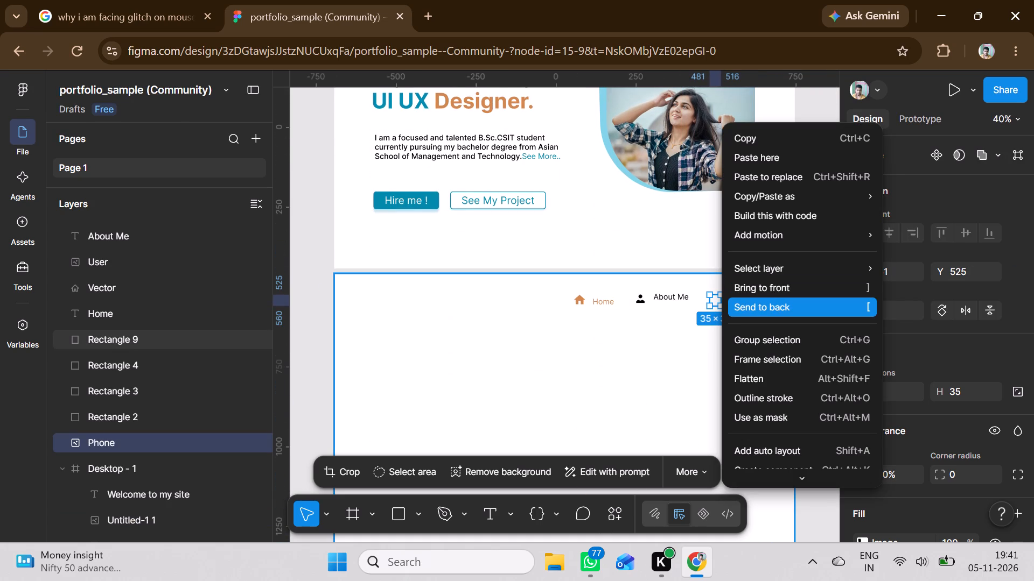
{"action": "left_click", "coordinate": [755, 290]}
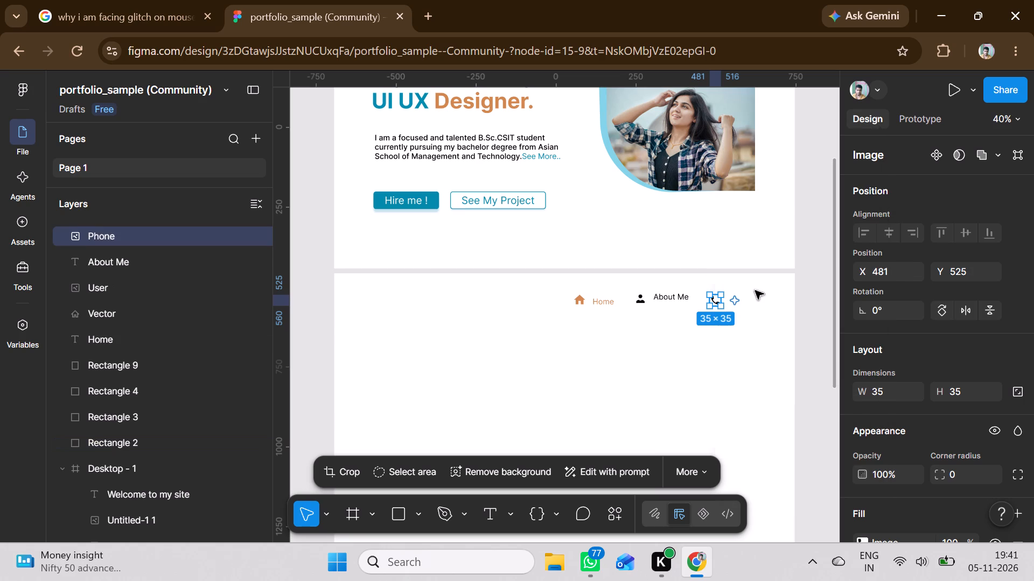
{"action": "left_click", "coordinate": [749, 301]}
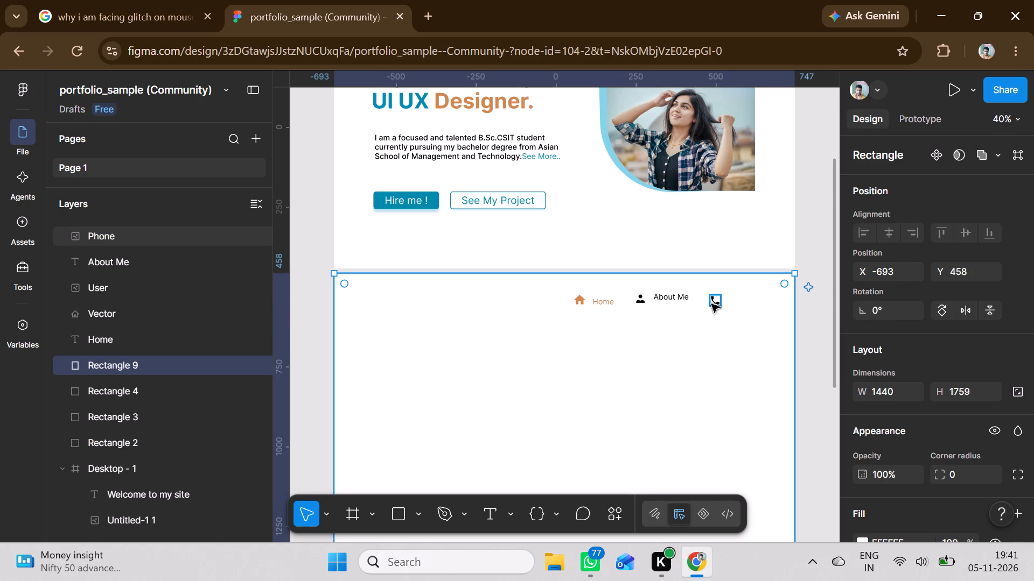
Nudge the phone icon slightly upward to Y 520 so it lines up with the About Me text.
{"action": "left_click", "coordinate": [708, 304]}
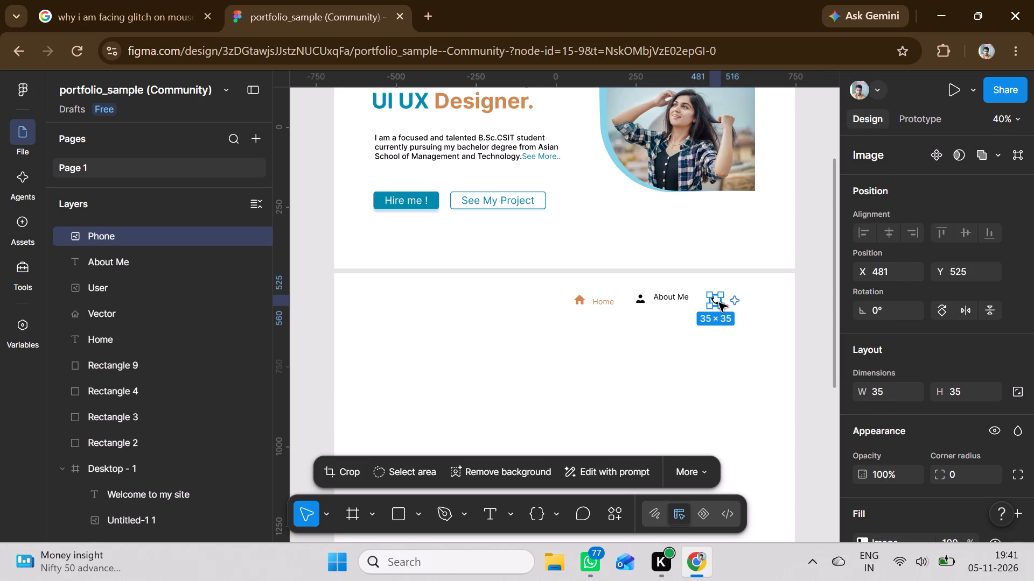
{"action": "left_click", "coordinate": [719, 303]}
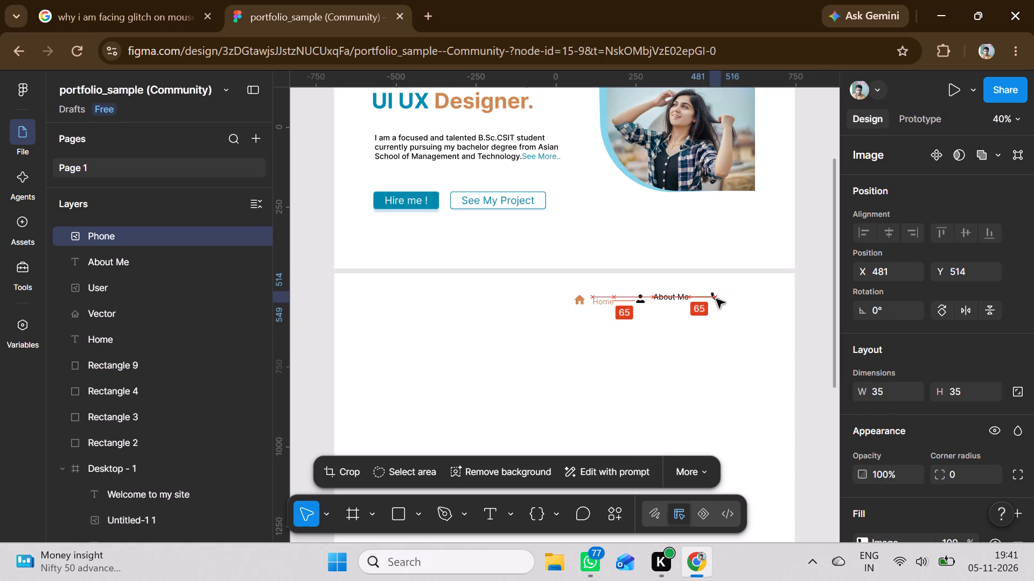
{"action": "left_click", "coordinate": [670, 346]}
Move the Contact Me text from the Desktop - 1 header onto the white rectangle beyond the phone icon, at about X 561, Y 547.
{"action": "scroll", "coordinate": [663, 252], "scroll_direction": "up", "scroll_amount": 3}
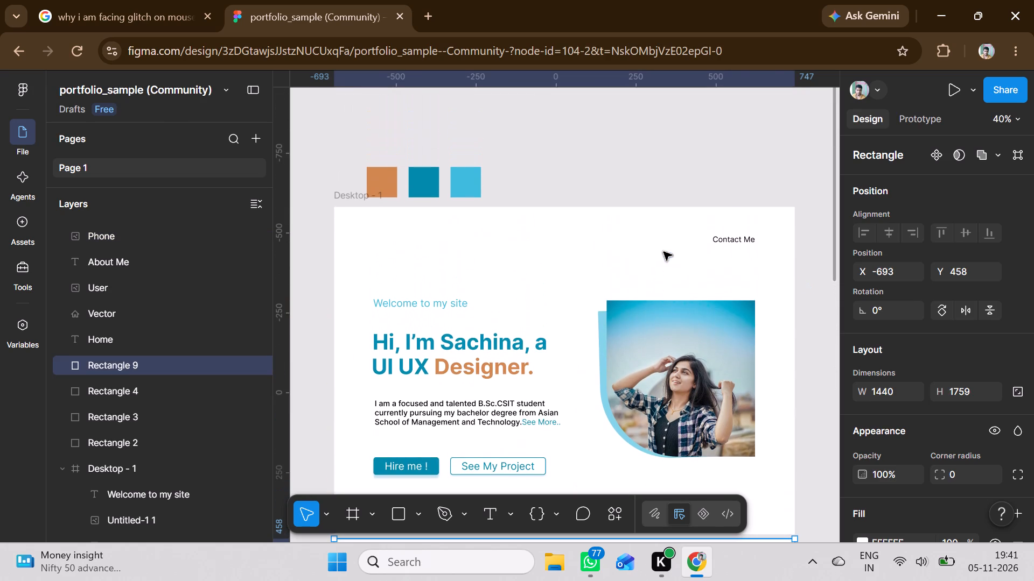
{"action": "left_click", "coordinate": [732, 239]}
{"action": "left_click_drag", "start_coordinate": [732, 239], "coordinate": [734, 267]}
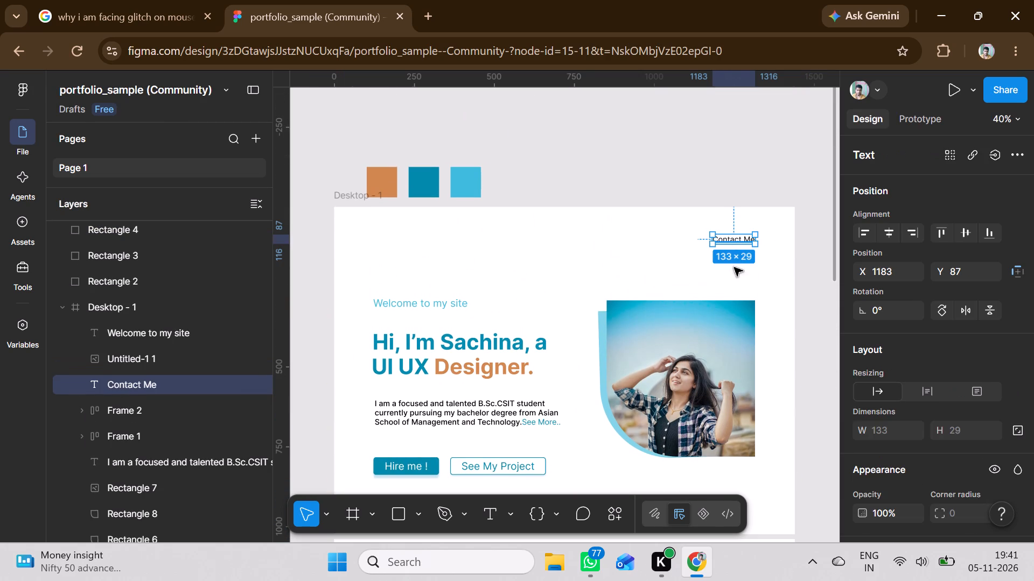
{"action": "left_click_drag", "start_coordinate": [734, 267], "coordinate": [737, 309]}
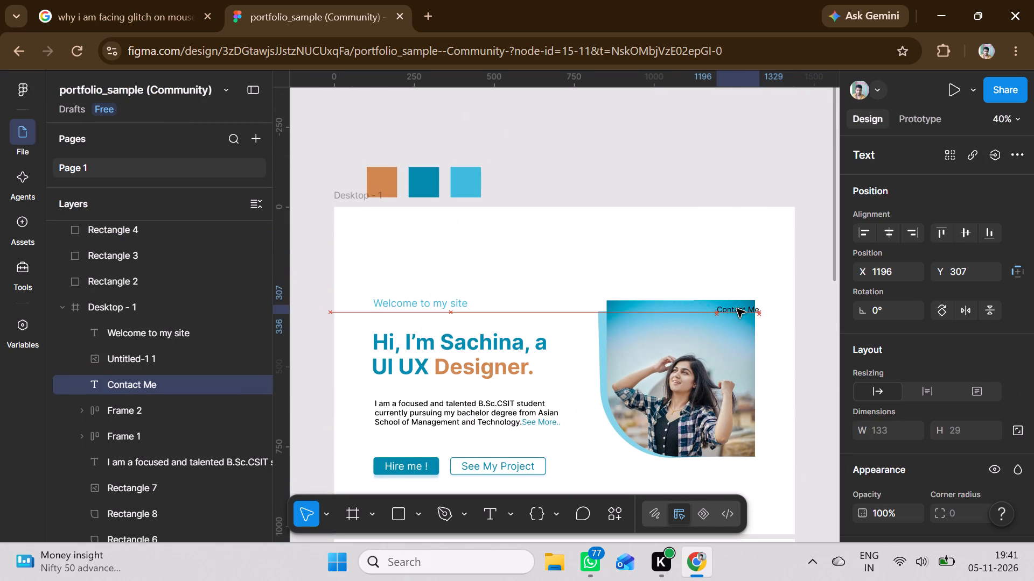
{"action": "left_click_drag", "start_coordinate": [737, 309], "coordinate": [736, 318]}
{"action": "key", "text": "Down"}
{"action": "key", "text": "Down"}
{"action": "key", "text": "Down"}
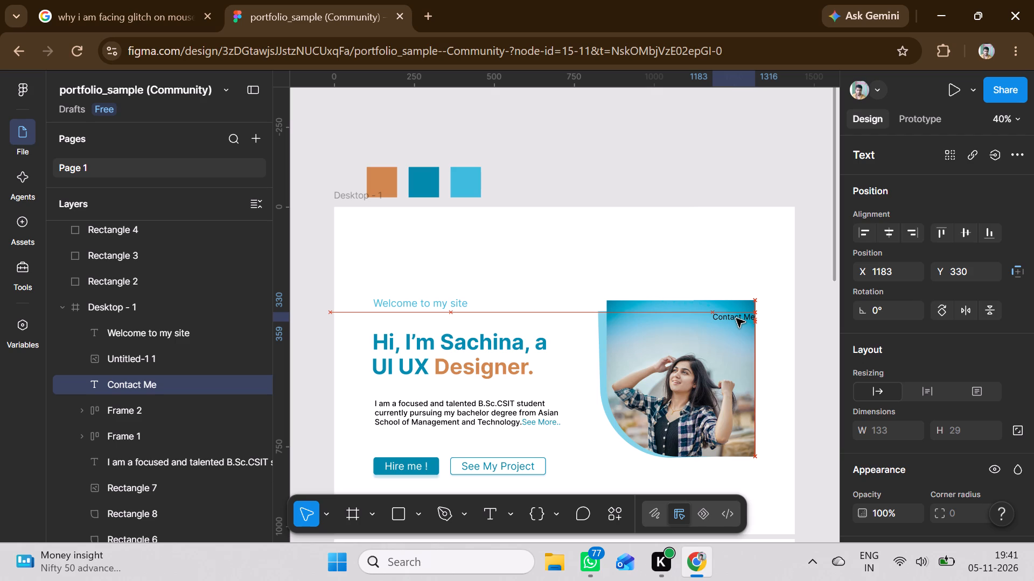
{"action": "left_click_drag", "start_coordinate": [736, 318], "coordinate": [751, 405]}
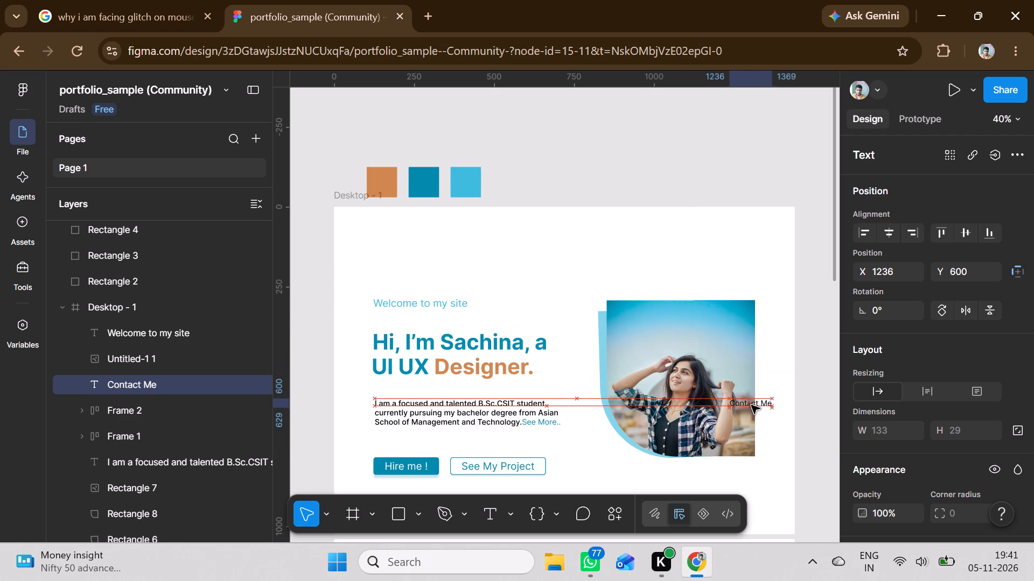
{"action": "left_click_drag", "start_coordinate": [751, 405], "coordinate": [783, 580]}
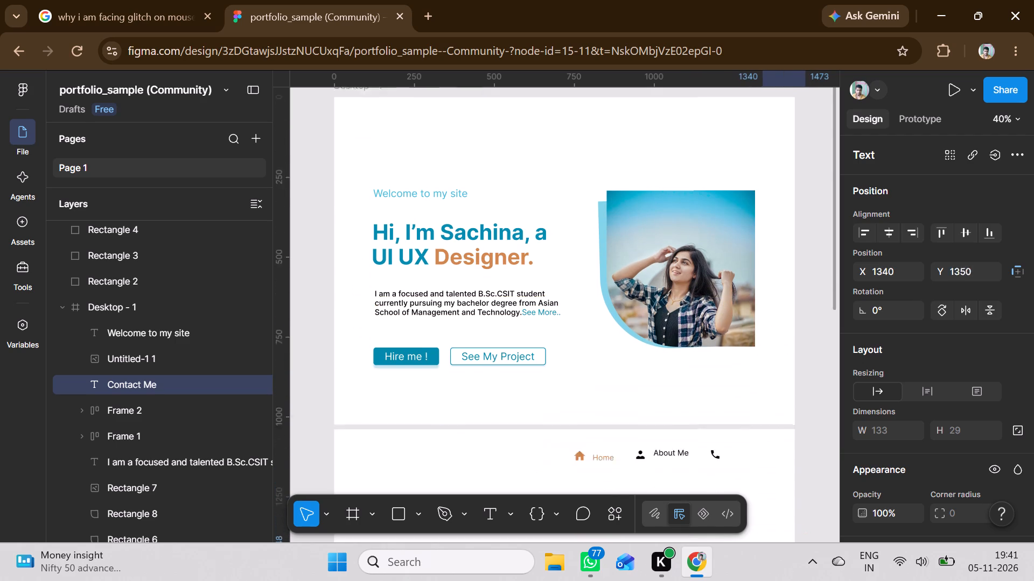
{"action": "left_click_drag", "start_coordinate": [783, 580], "coordinate": [755, 271]}
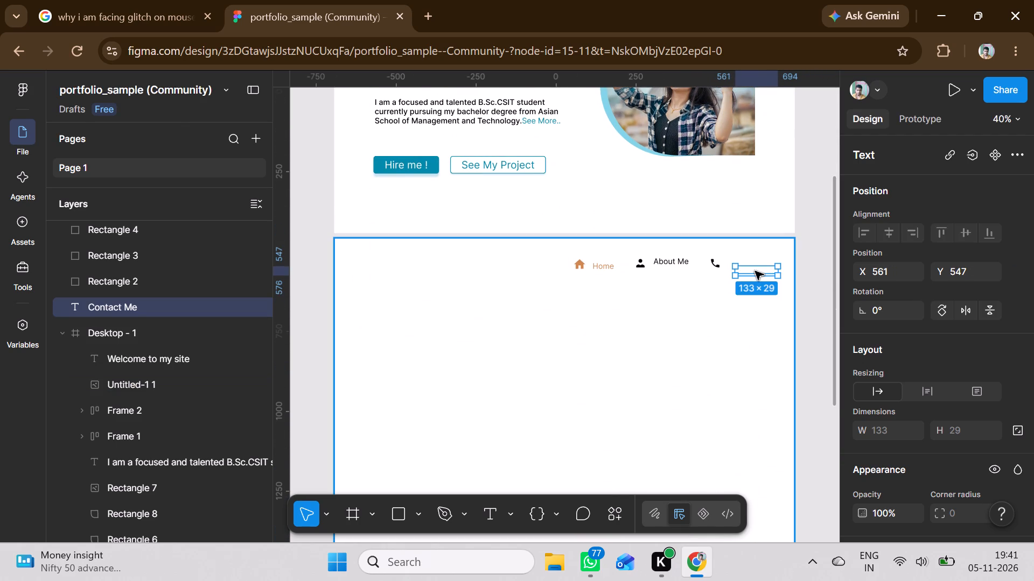
Bring the Contact Me text to the front of the layer order.
{"action": "right_click", "coordinate": [755, 271]}
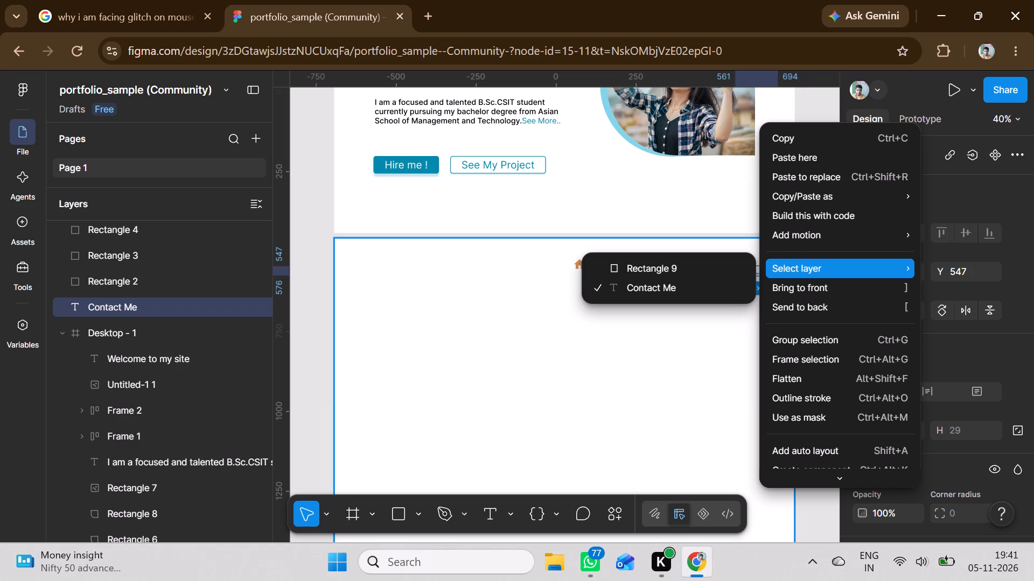
{"action": "left_click", "coordinate": [792, 280]}
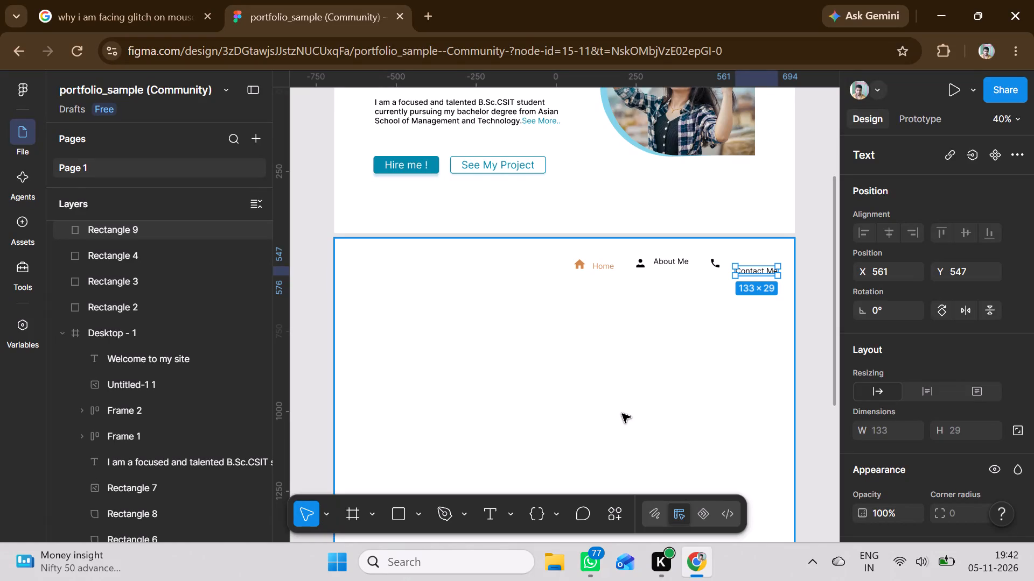
{"action": "left_click", "coordinate": [698, 337]}
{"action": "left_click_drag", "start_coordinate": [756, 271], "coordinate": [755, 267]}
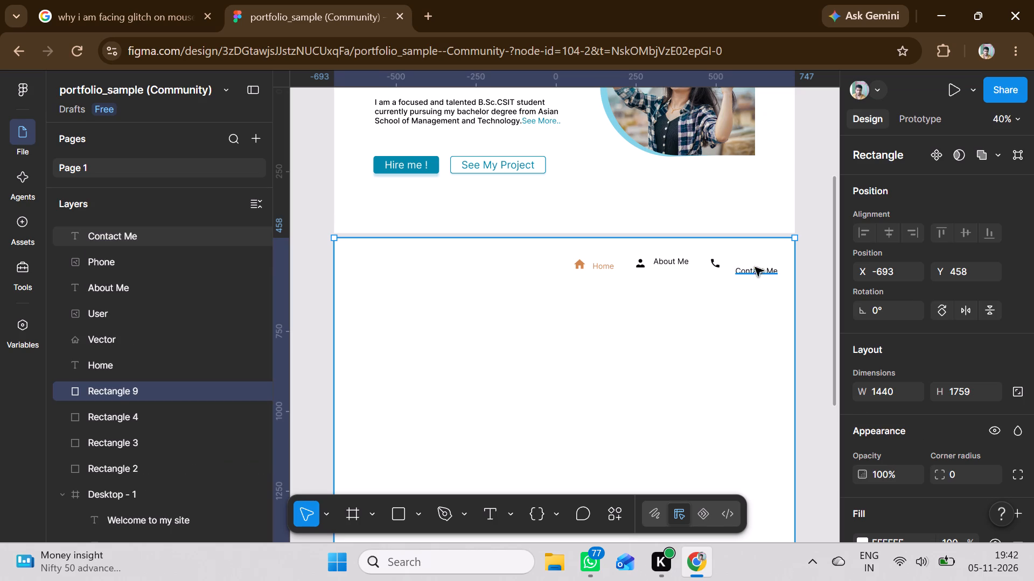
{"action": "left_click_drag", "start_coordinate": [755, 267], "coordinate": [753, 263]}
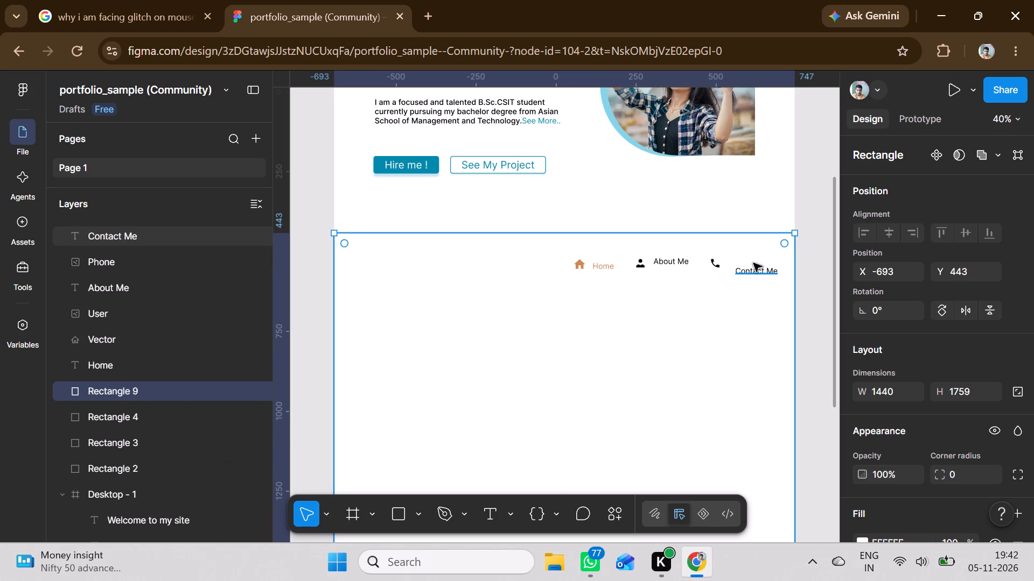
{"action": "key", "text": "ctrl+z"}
Move the Contact Me text closer to the phone icon and level with it, at about Y 523.
{"action": "double_click", "coordinate": [754, 277]}
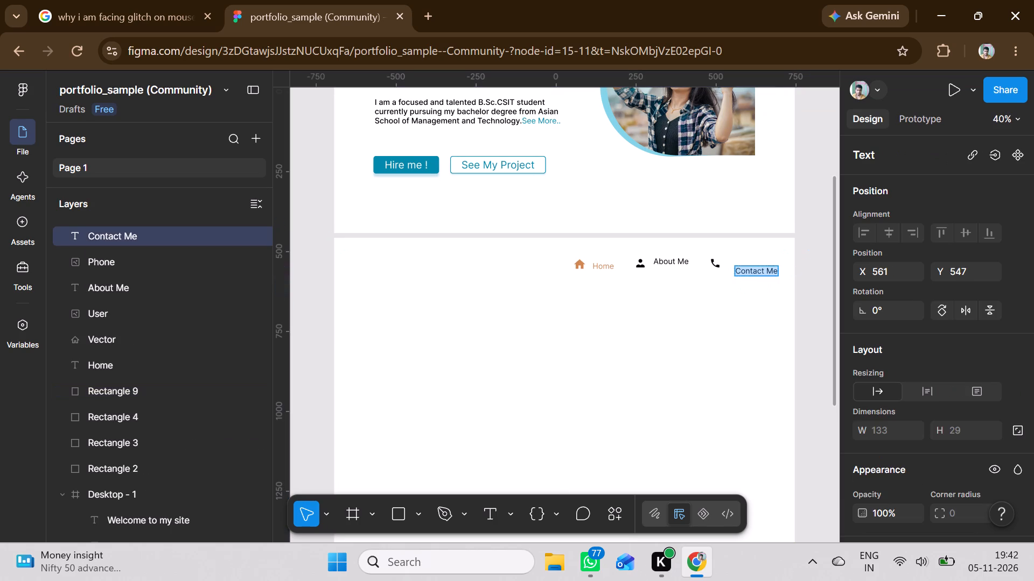
{"action": "left_click", "coordinate": [736, 305]}
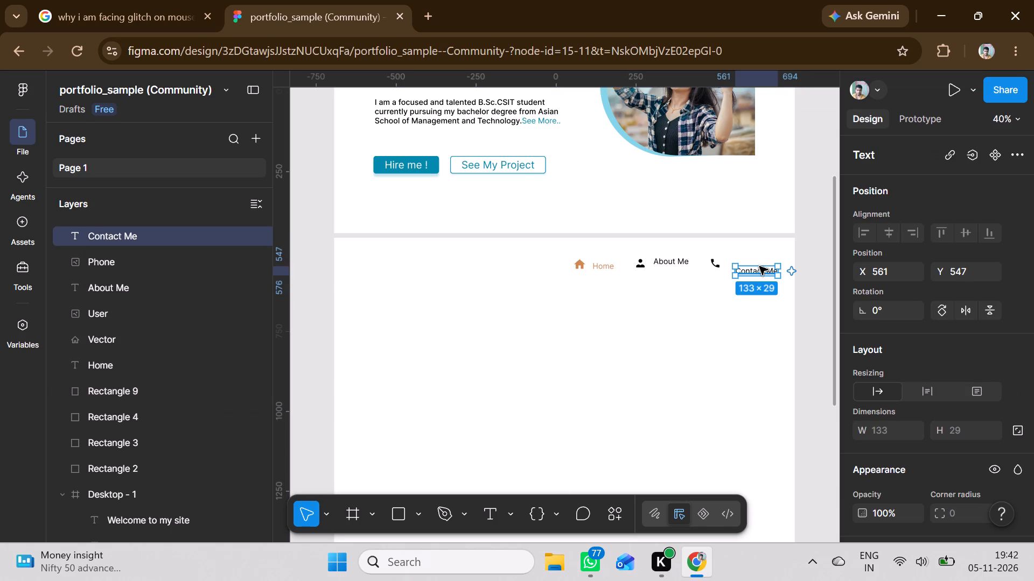
{"action": "left_click_drag", "start_coordinate": [758, 268], "coordinate": [757, 260]}
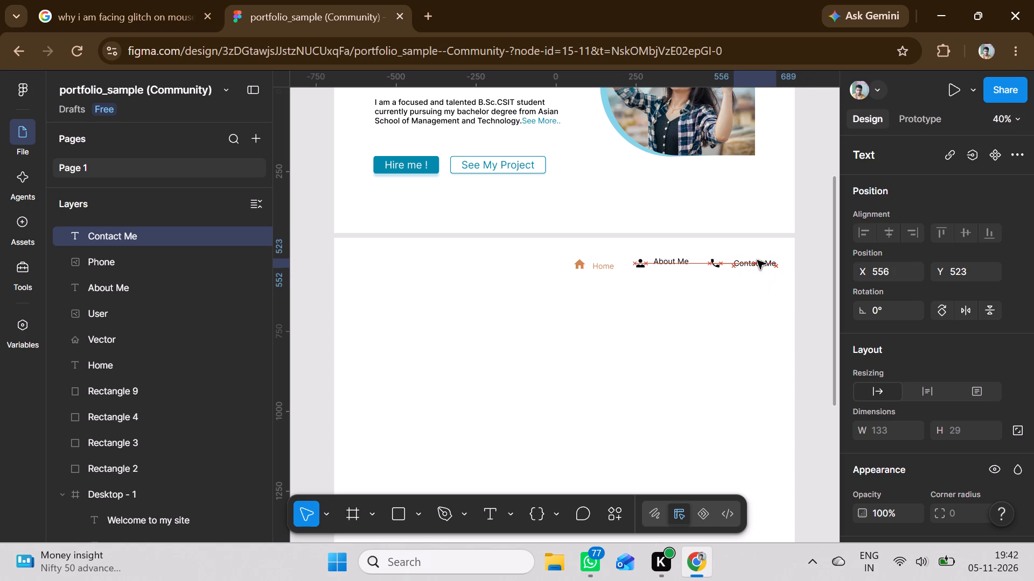
{"action": "left_click_drag", "start_coordinate": [757, 260], "coordinate": [755, 260]}
{"action": "left_click", "coordinate": [666, 323]}
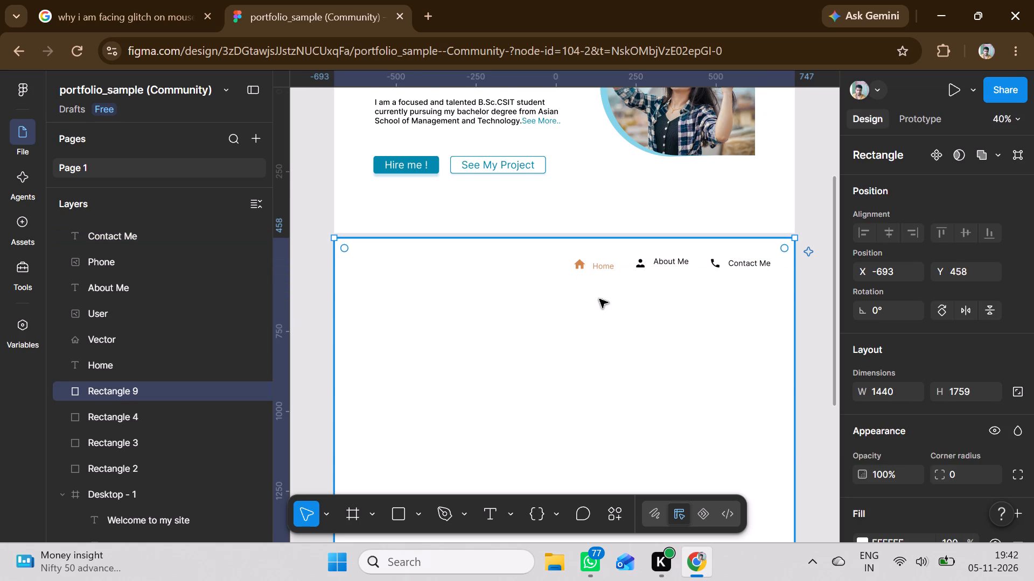
Move the Welcome to my site text from Desktop - 1 onto the white rectangle below the navigation row, at about X -620, Y 641.
{"action": "scroll", "coordinate": [599, 299], "scroll_direction": "up", "scroll_amount": 2}
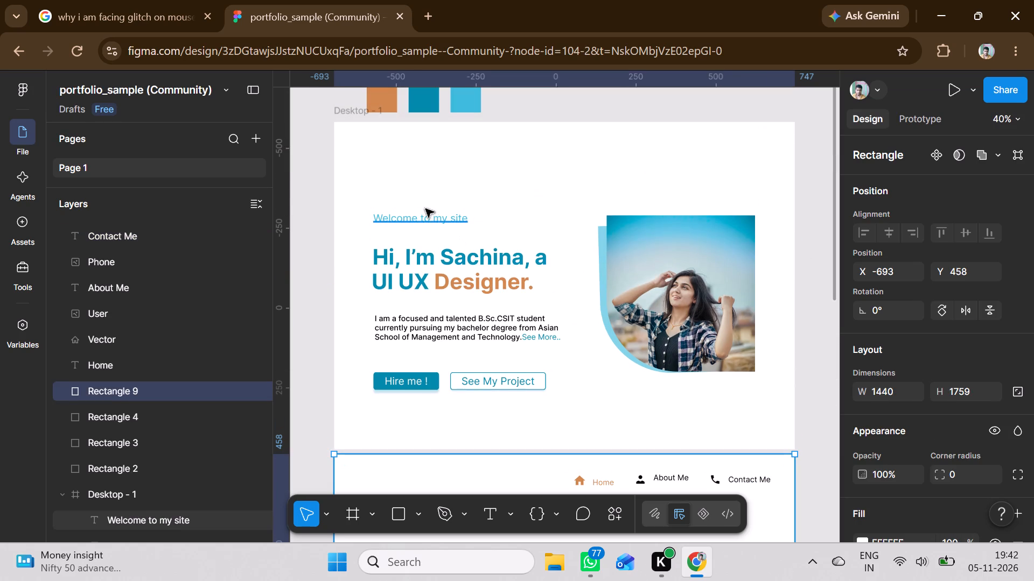
{"action": "left_click_drag", "start_coordinate": [427, 222], "coordinate": [446, 359]}
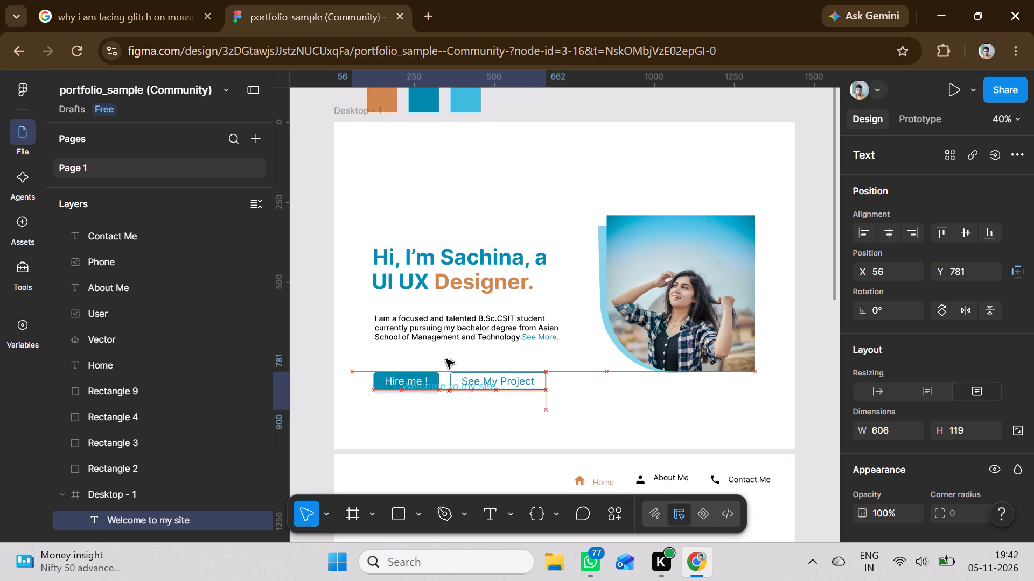
{"action": "left_click_drag", "start_coordinate": [446, 359], "coordinate": [452, 534]}
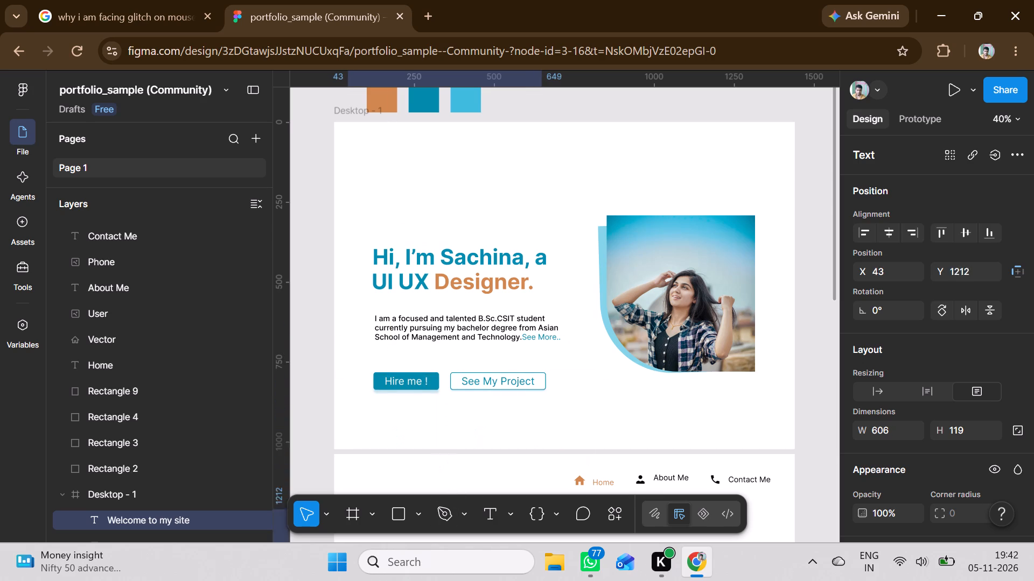
{"action": "left_click_drag", "start_coordinate": [452, 534], "coordinate": [461, 300]}
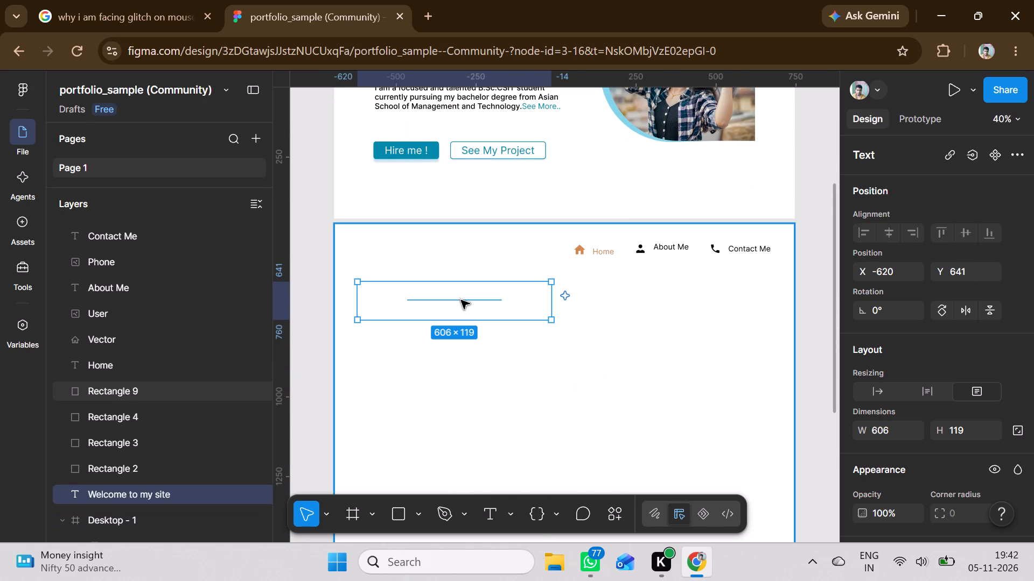
Bring the Welcome to my site text to the front of the layer order.
{"action": "right_click", "coordinate": [461, 300]}
{"action": "left_click", "coordinate": [501, 280]}
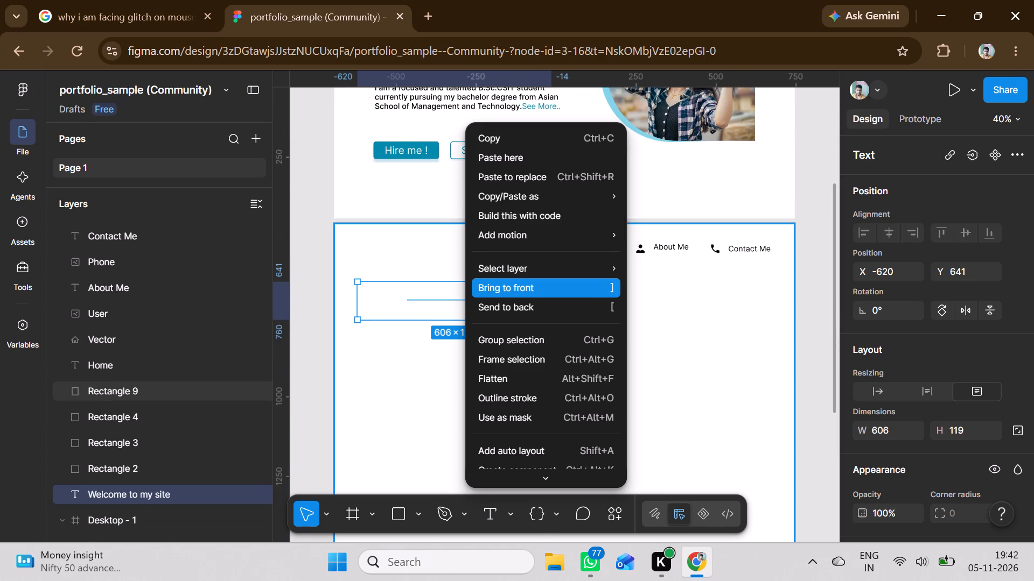
{"action": "left_click", "coordinate": [420, 360]}
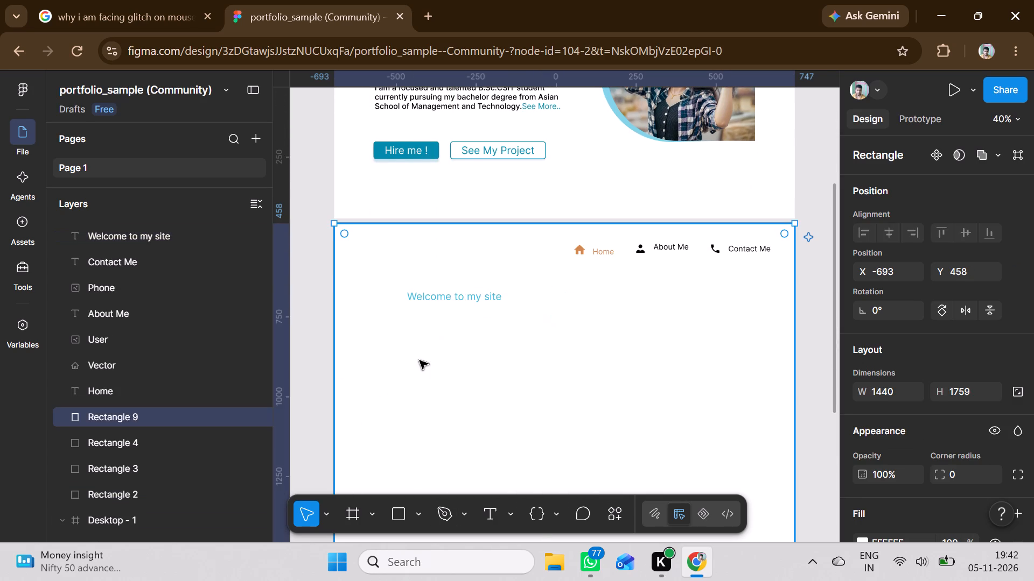
Move the light blue Rectangle 8 from behind the portrait photo onto the white rectangle, at about X 215, Y 652.
{"action": "scroll", "coordinate": [605, 341], "scroll_direction": "up", "scroll_amount": 1}
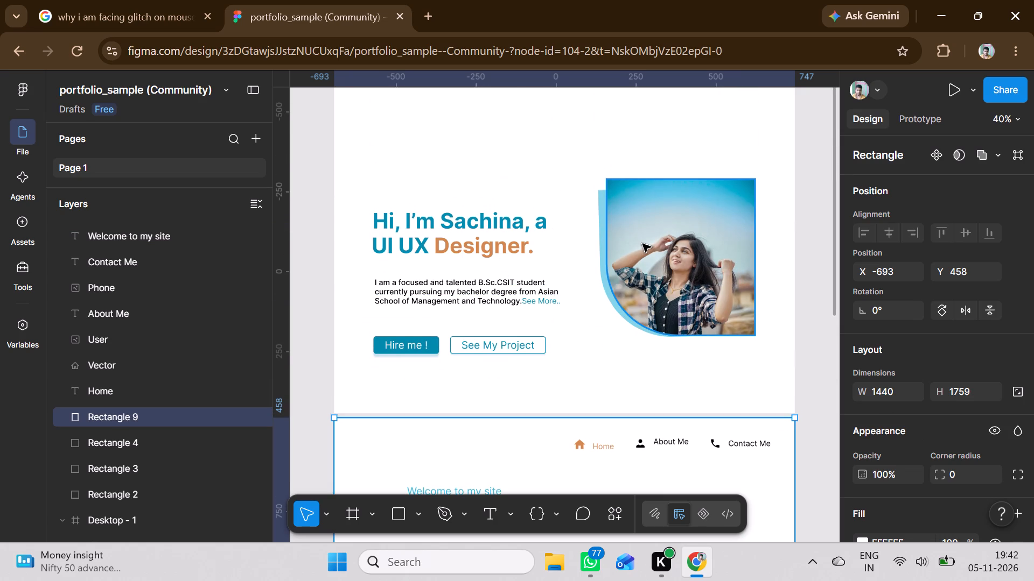
{"action": "left_click_drag", "start_coordinate": [597, 237], "coordinate": [613, 318]}
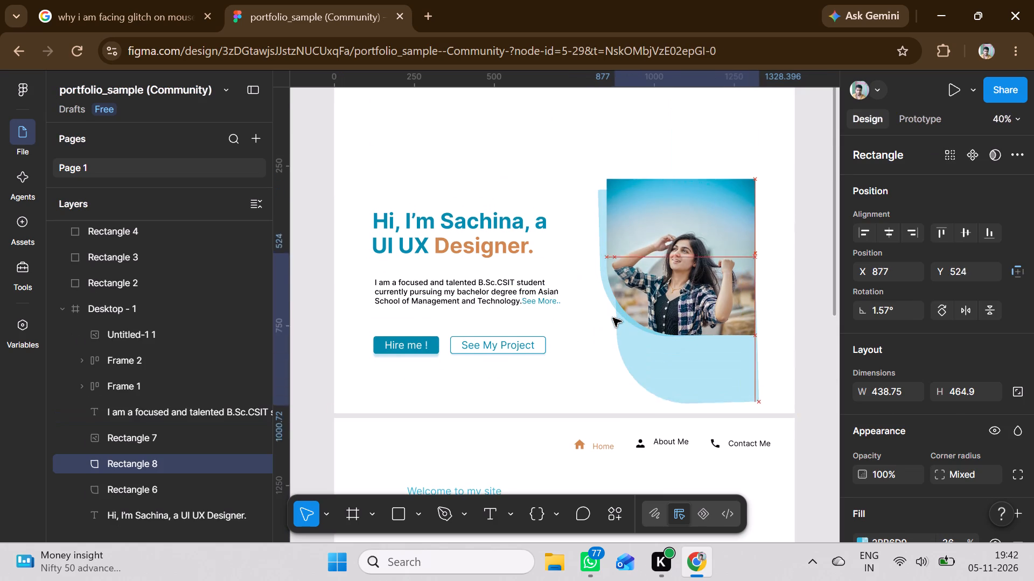
{"action": "left_click_drag", "start_coordinate": [613, 318], "coordinate": [616, 517]}
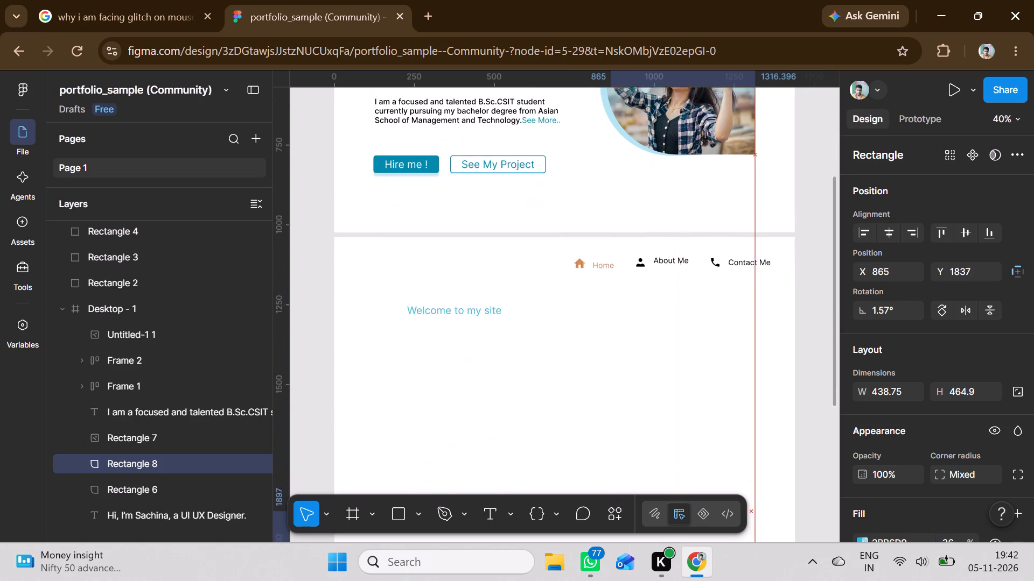
{"action": "left_click_drag", "start_coordinate": [616, 517], "coordinate": [624, 339]}
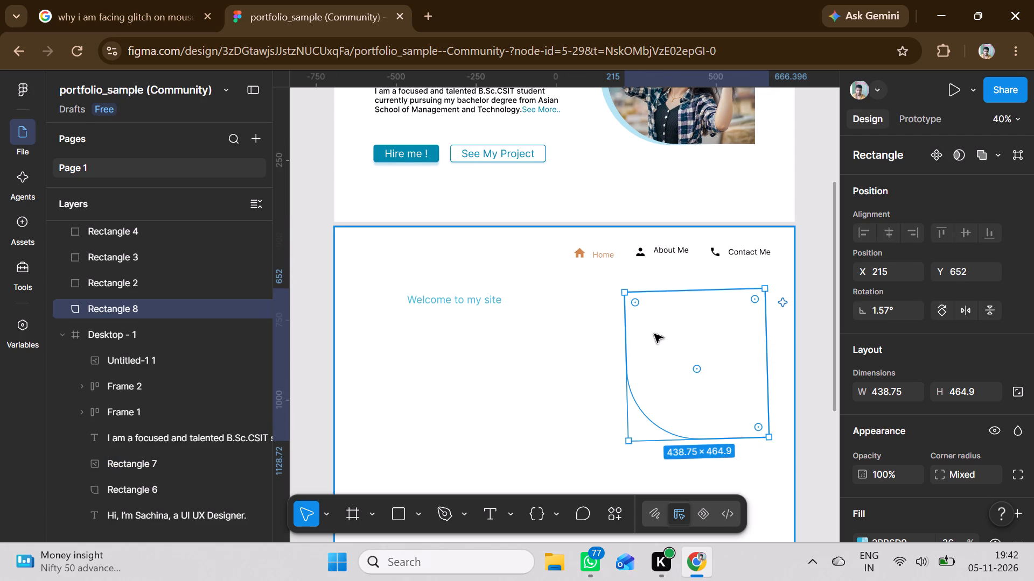
Bring the light blue Rectangle 8 to the front of the layer order.
{"action": "right_click", "coordinate": [654, 334]}
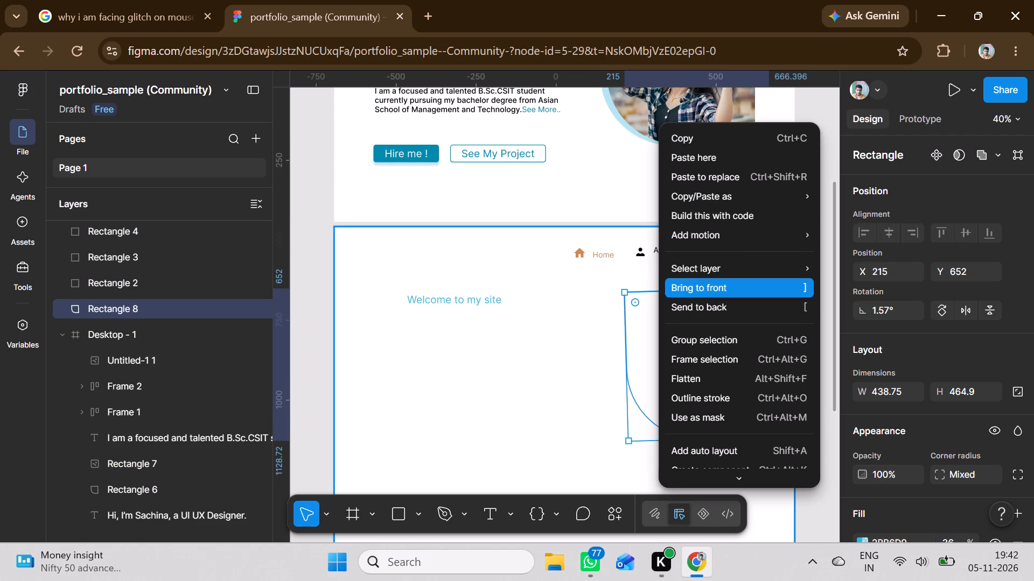
{"action": "left_click", "coordinate": [690, 278]}
{"action": "left_click", "coordinate": [568, 356]}
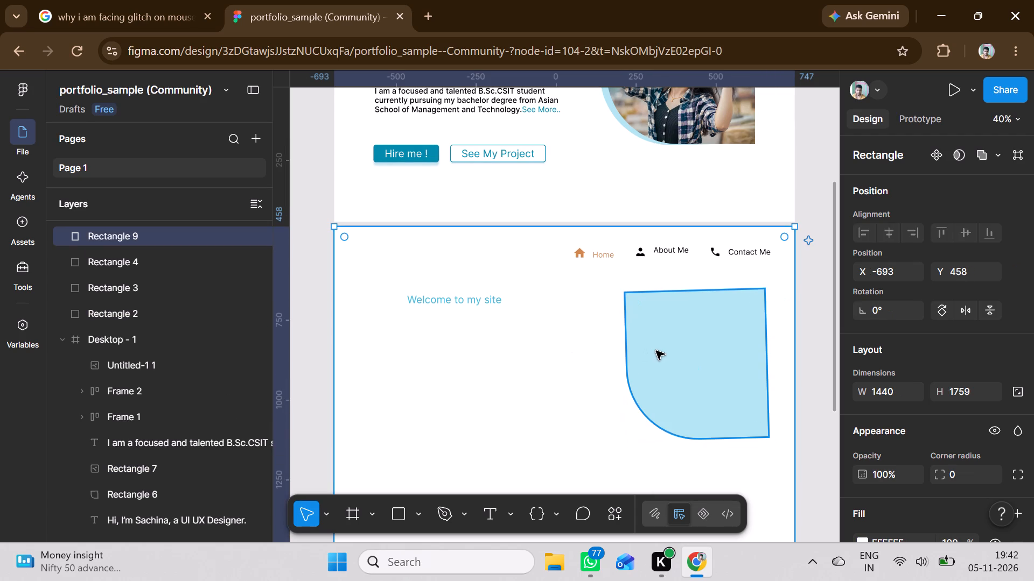
Reposition the light blue Rectangle 8 within the white section to about X 149, Y 629, keeping the white rectangle in place.
{"action": "left_click_drag", "start_coordinate": [678, 353], "coordinate": [650, 351]}
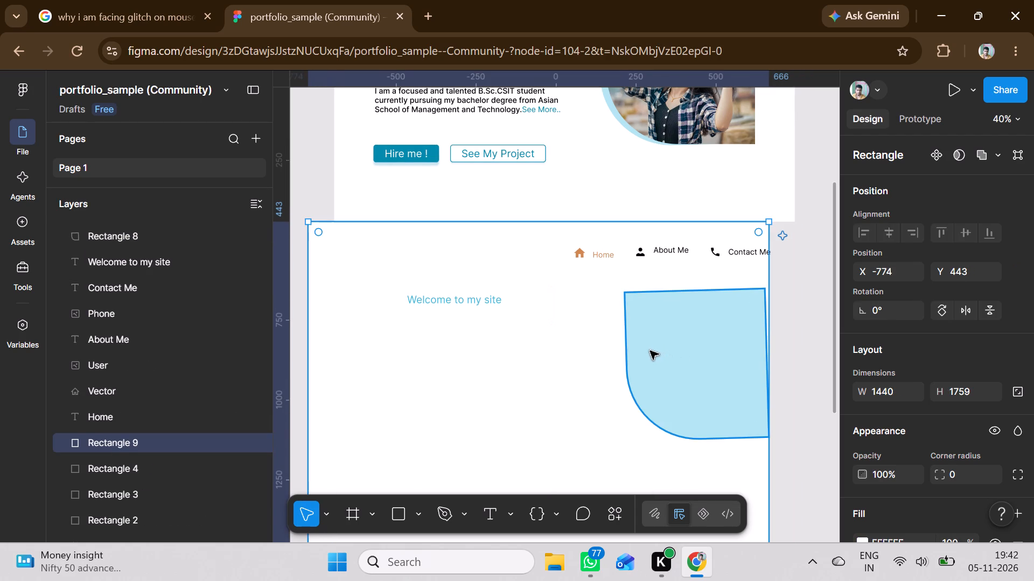
{"action": "key", "text": "ctrl+z"}
{"action": "left_click", "coordinate": [691, 346]}
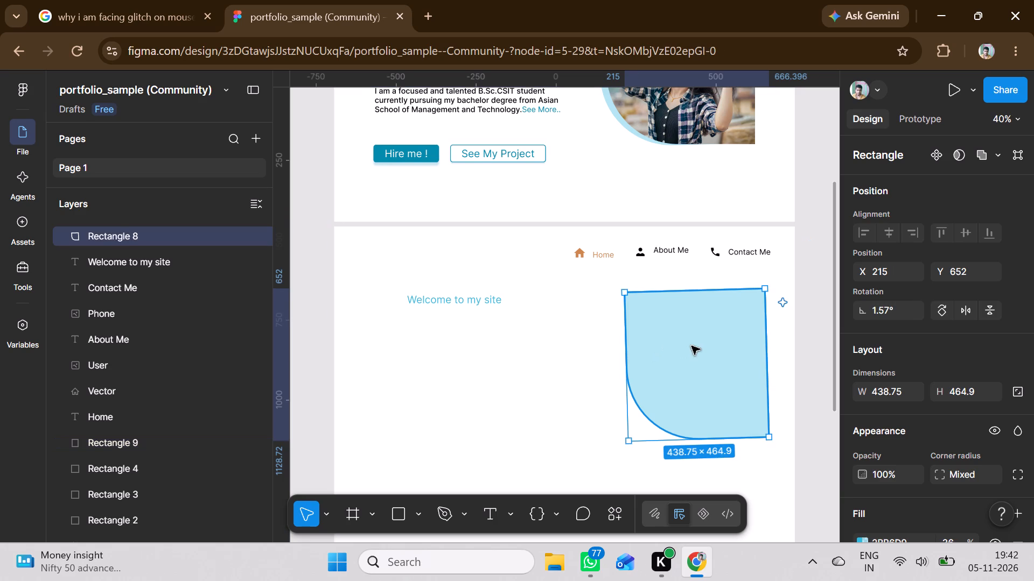
{"action": "left_click_drag", "start_coordinate": [691, 346], "coordinate": [672, 340]}
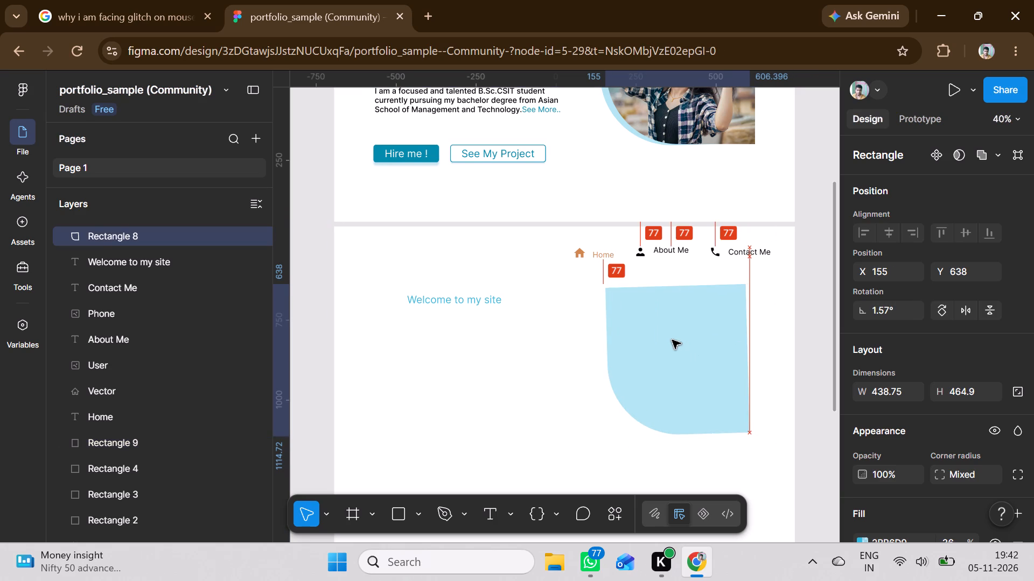
{"action": "left_click_drag", "start_coordinate": [672, 340], "coordinate": [672, 340]}
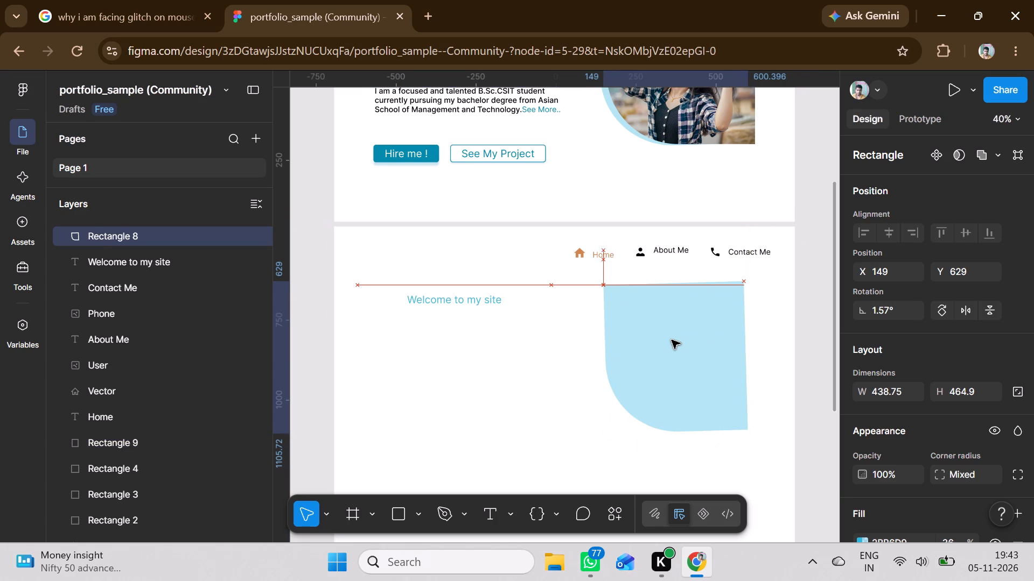
{"action": "left_click_drag", "start_coordinate": [672, 340], "coordinate": [672, 341]}
{"action": "left_click", "coordinate": [554, 369]}
Move the light blue Rectangle 6 from behind the portrait photo onto the white section below, at about X 115, Y 760.
{"action": "scroll", "coordinate": [554, 369], "scroll_direction": "up", "scroll_amount": 1}
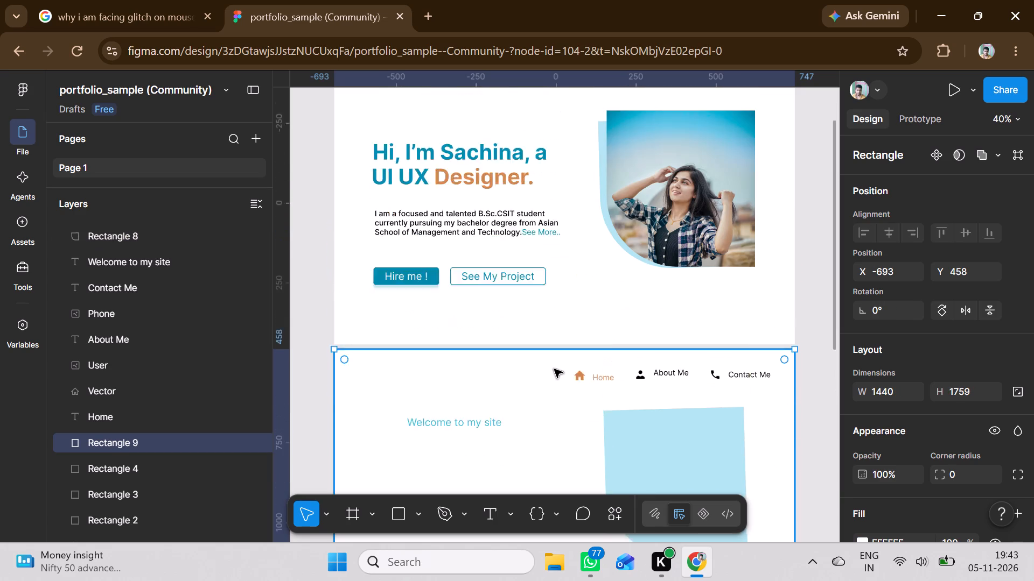
{"action": "scroll", "coordinate": [554, 369], "scroll_direction": "up", "scroll_amount": 1}
{"action": "left_click_drag", "start_coordinate": [599, 213], "coordinate": [602, 263]}
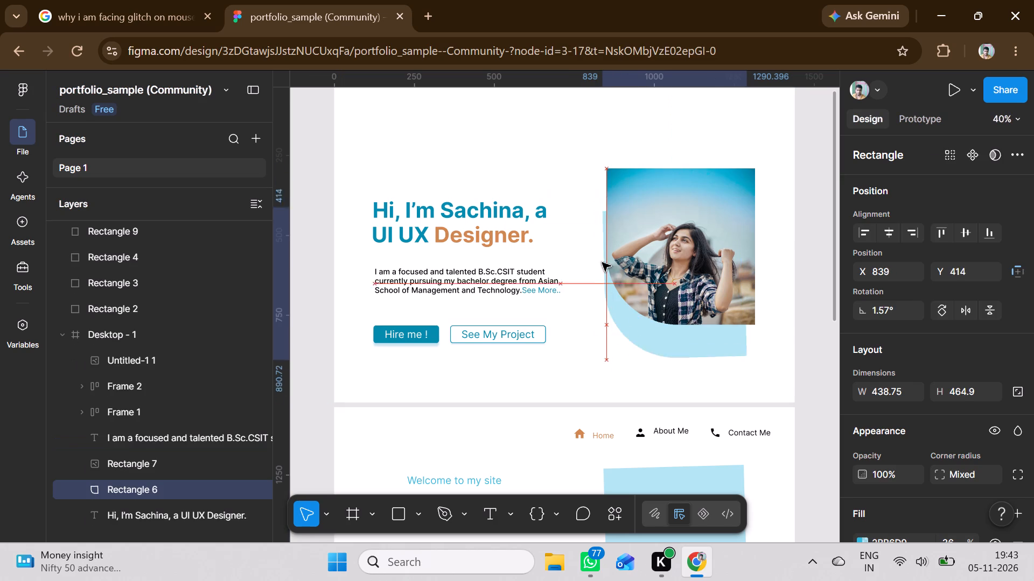
{"action": "left_click_drag", "start_coordinate": [602, 263], "coordinate": [604, 470]}
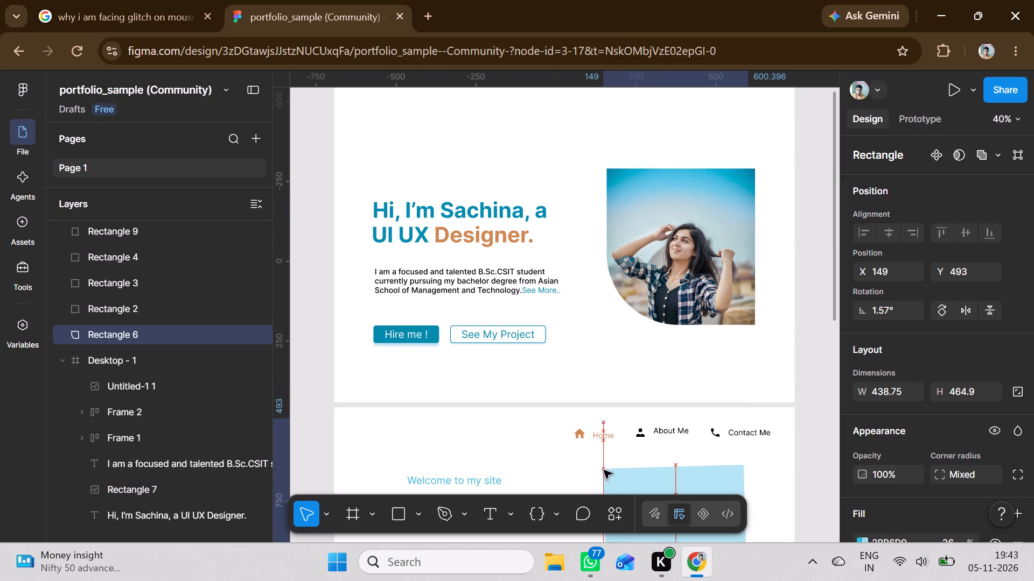
{"action": "left_click_drag", "start_coordinate": [604, 470], "coordinate": [595, 334]}
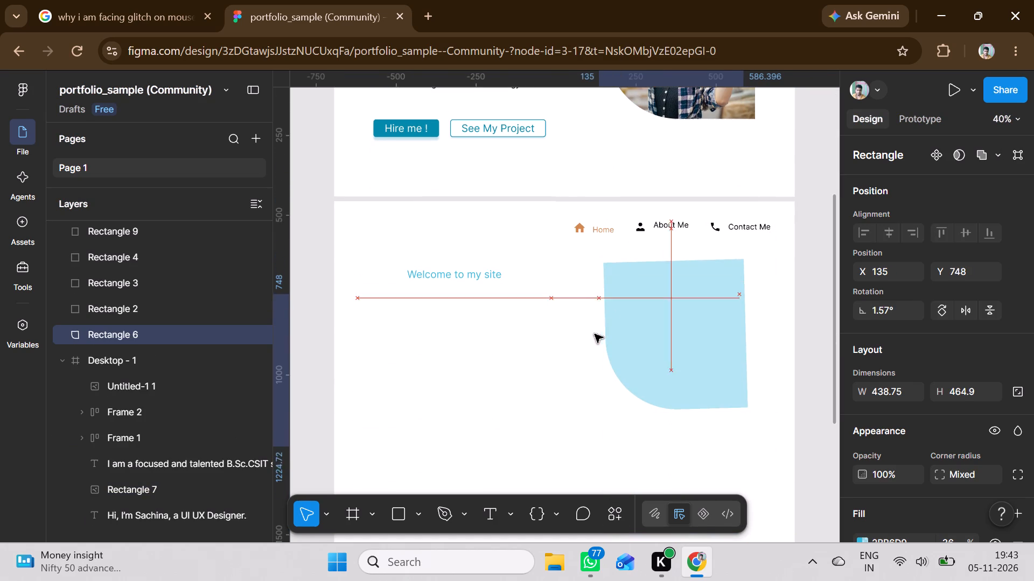
{"action": "left_click_drag", "start_coordinate": [595, 334], "coordinate": [593, 334]}
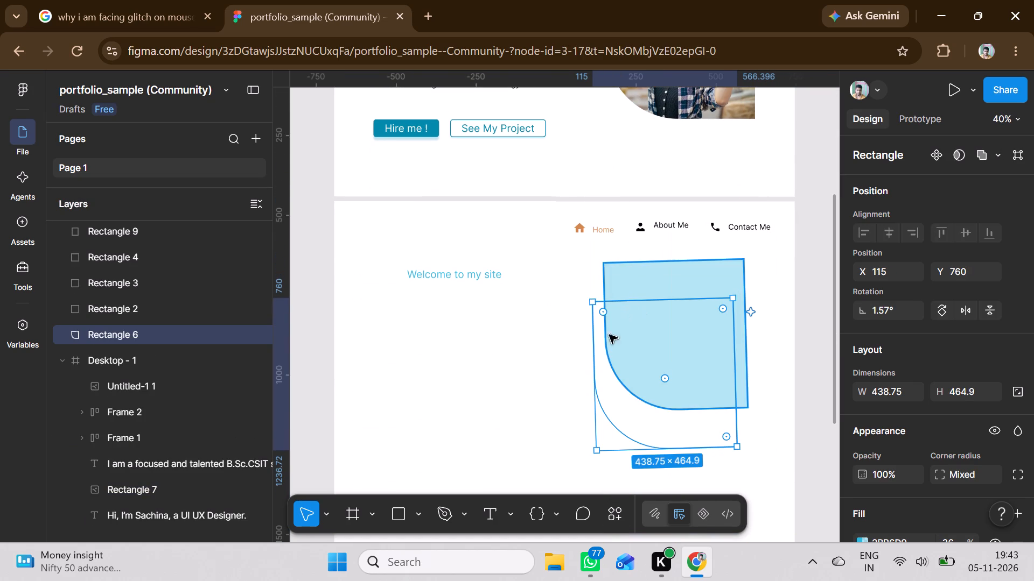
Bring the light blue Rectangle 6 to the front of the layer order.
{"action": "right_click", "coordinate": [620, 399]}
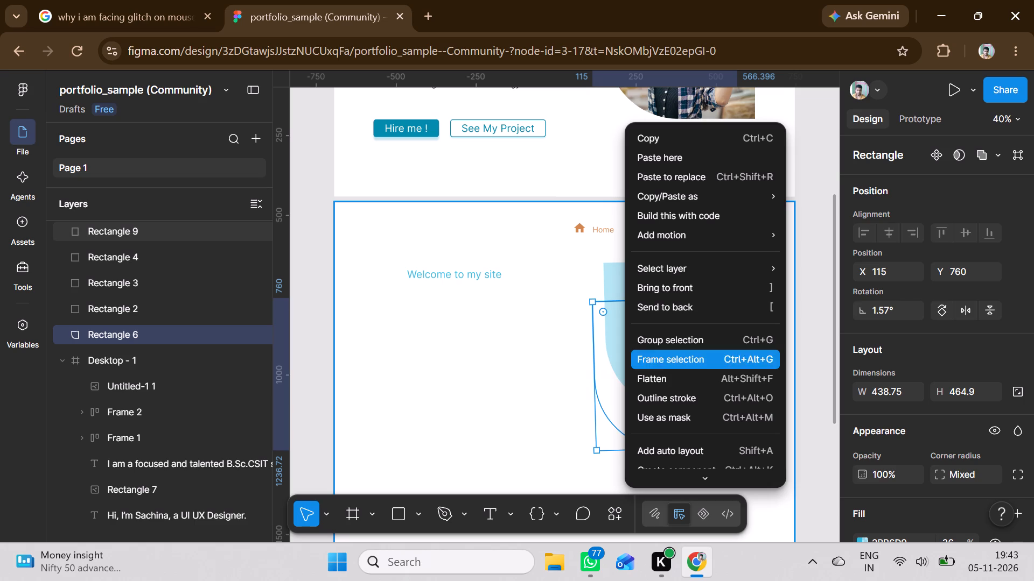
{"action": "left_click", "coordinate": [658, 282]}
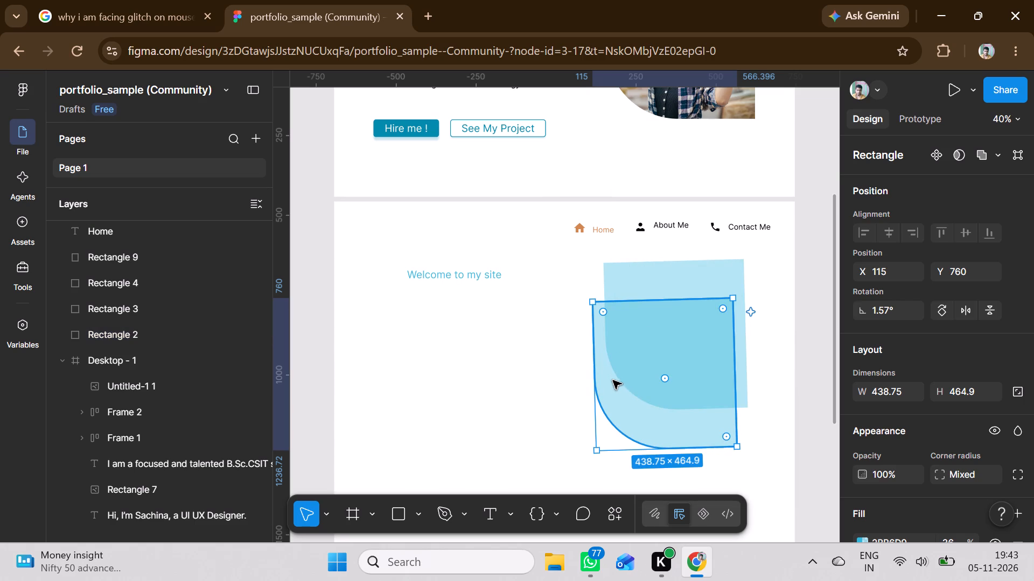
Reposition Rectangle 6 so it overlaps Rectangle 8 with a slight offset, at about X 102, Y 650.
{"action": "left_click_drag", "start_coordinate": [613, 393], "coordinate": [609, 359]}
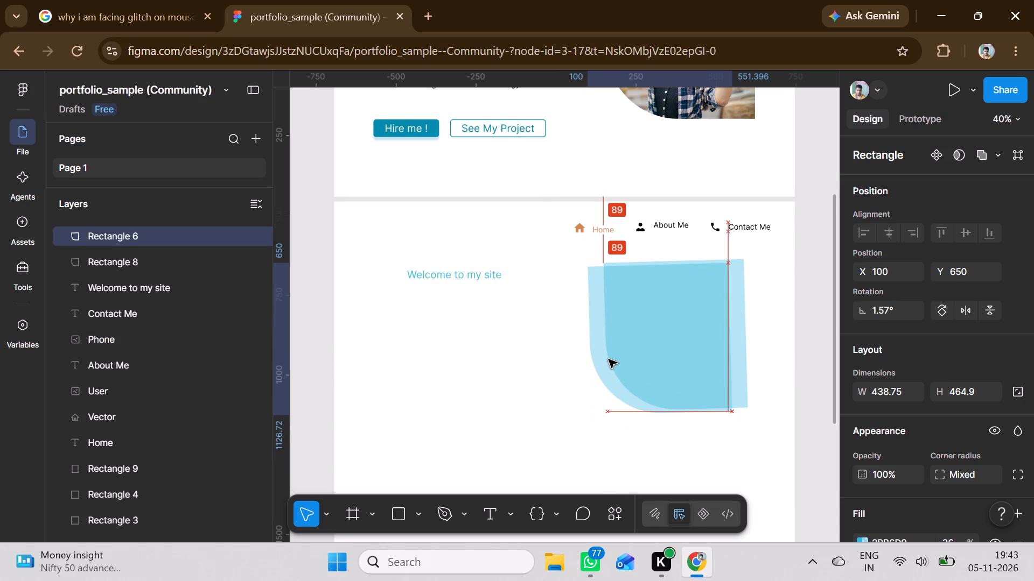
{"action": "left_click_drag", "start_coordinate": [609, 359], "coordinate": [610, 358]}
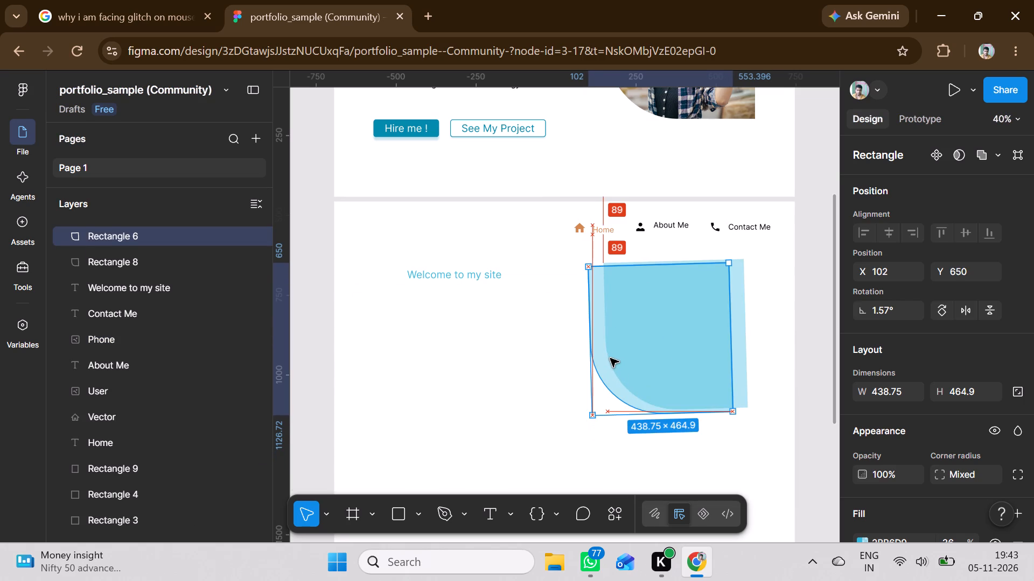
{"action": "left_click_drag", "start_coordinate": [610, 358], "coordinate": [611, 358]}
{"action": "left_click", "coordinate": [548, 359]}
Move the portrait photo from the Desktop - 1 frame onto the white section, at about X -389, Y 936.
{"action": "scroll", "coordinate": [603, 337], "scroll_direction": "up", "scroll_amount": 1}
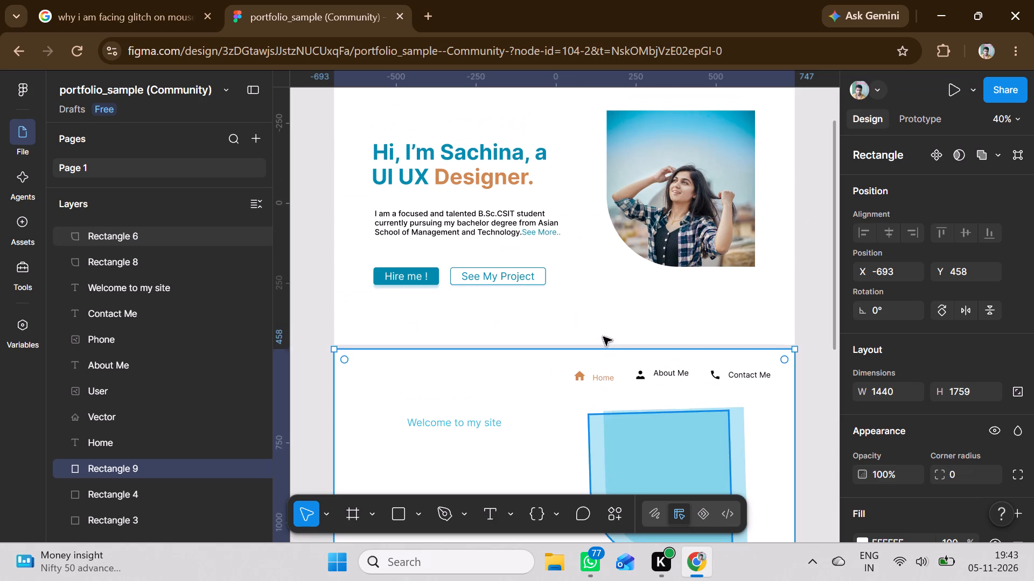
{"action": "left_click_drag", "start_coordinate": [672, 216], "coordinate": [665, 429]}
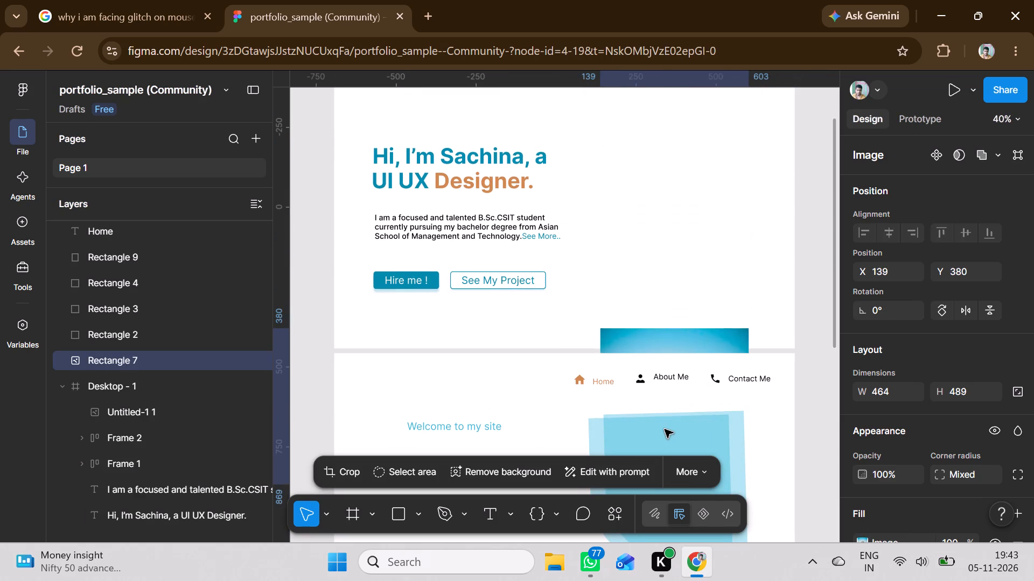
{"action": "left_click_drag", "start_coordinate": [665, 429], "coordinate": [618, 437]}
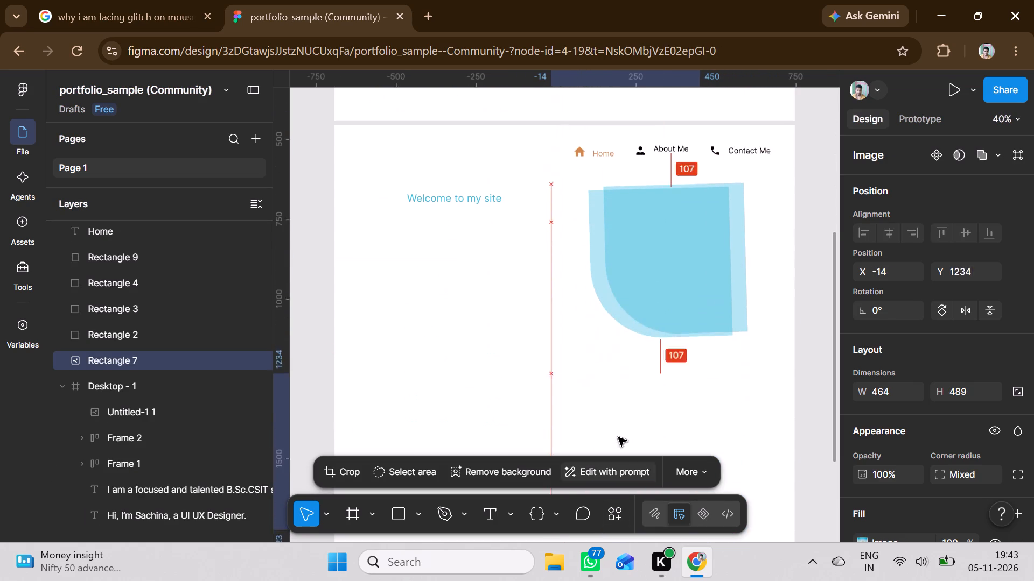
{"action": "left_click_drag", "start_coordinate": [618, 437], "coordinate": [498, 379]}
Bring the portrait photo to the front of the layer order.
{"action": "right_click", "coordinate": [506, 360]}
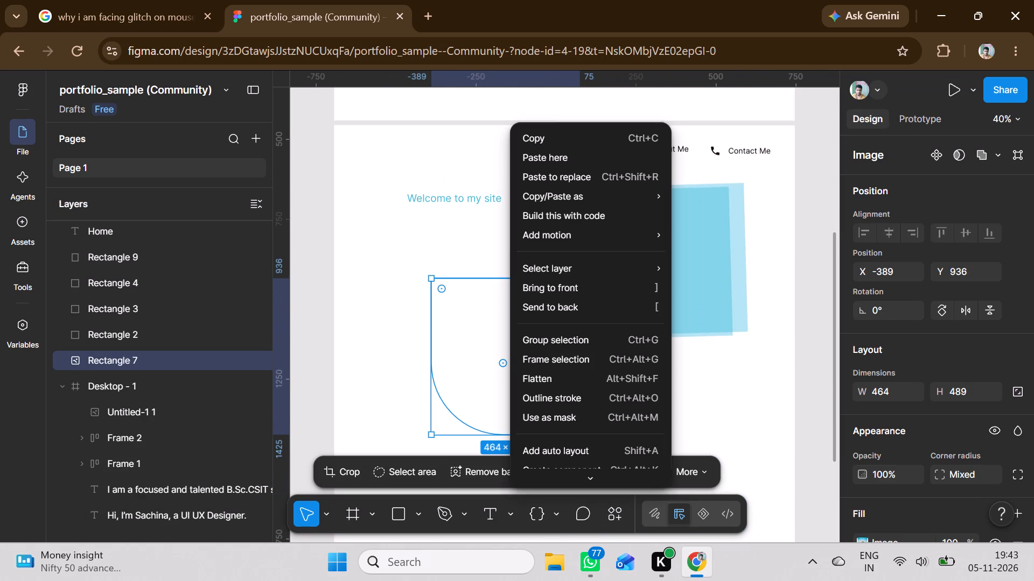
{"action": "left_click", "coordinate": [543, 289]}
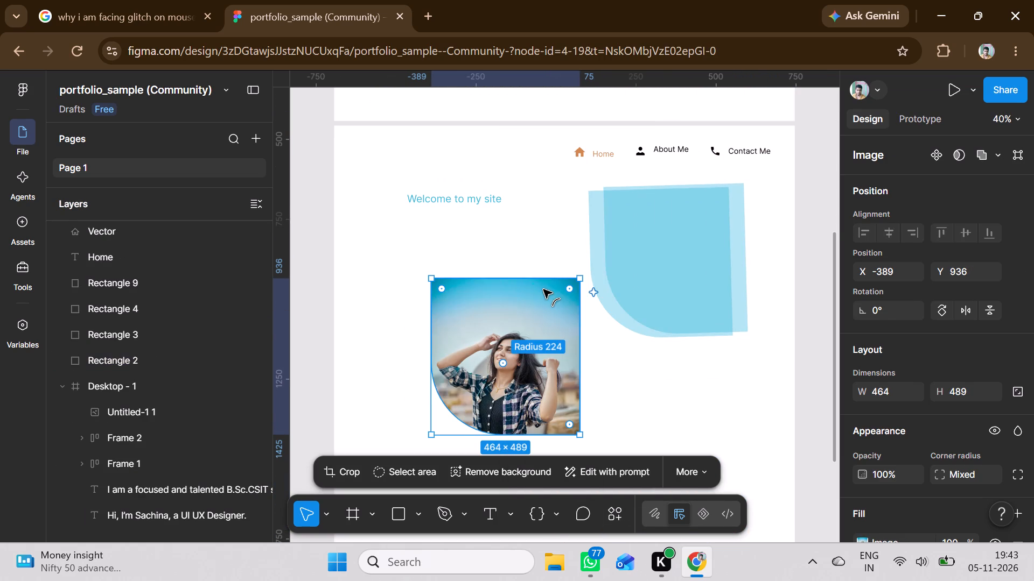
Place the portrait photo over the light blue shapes in the white section, at about X 143, Y 643.
{"action": "left_click_drag", "start_coordinate": [501, 333], "coordinate": [655, 236]}
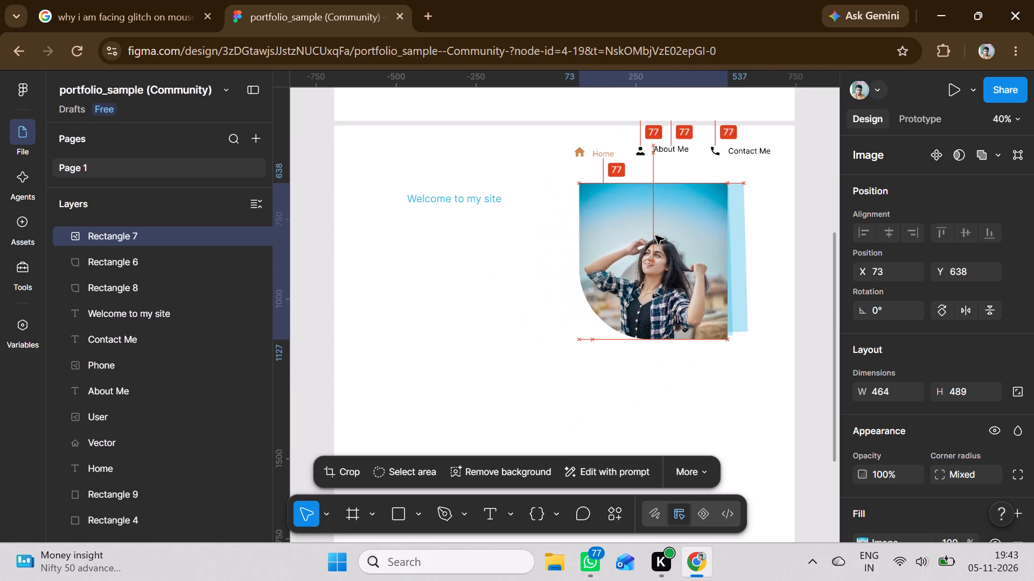
{"action": "left_click_drag", "start_coordinate": [655, 236], "coordinate": [672, 240]}
{"action": "left_click", "coordinate": [529, 275]}
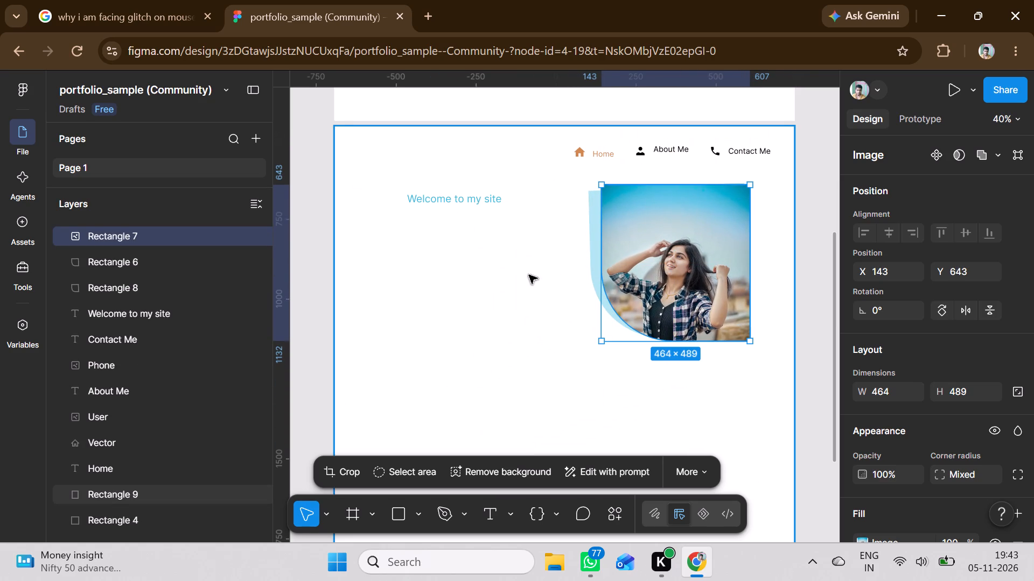
Move the "Hi, I'm Sachina, a UI UX Designer." heading onto the white section below the welcome text, at about X -613, Y 876.
{"action": "scroll", "coordinate": [529, 275], "scroll_direction": "up", "scroll_amount": 2}
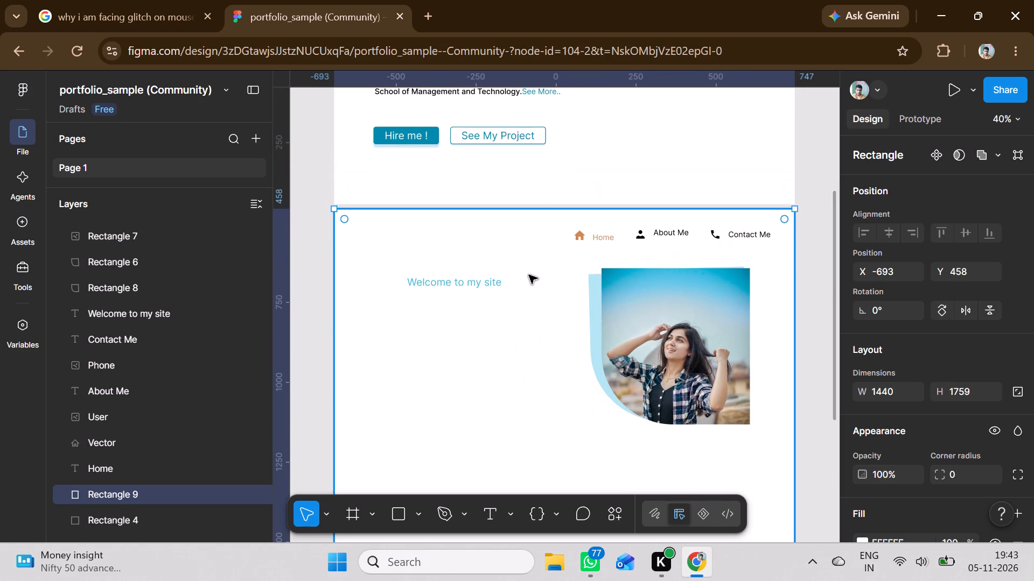
{"action": "scroll", "coordinate": [529, 275], "scroll_direction": "up", "scroll_amount": 1}
{"action": "scroll", "coordinate": [450, 204], "scroll_direction": "up", "scroll_amount": 1}
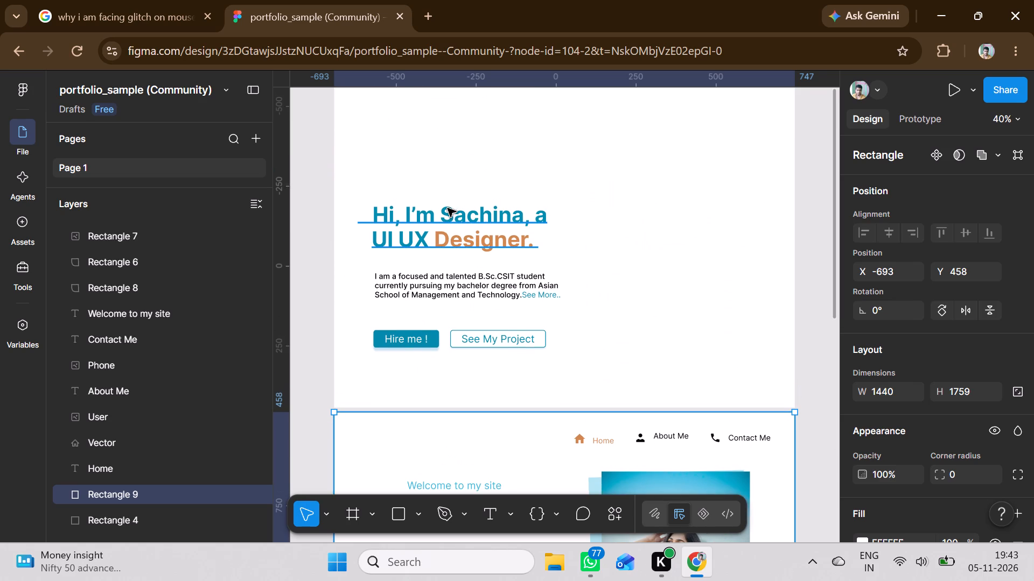
{"action": "left_click", "coordinate": [448, 208]}
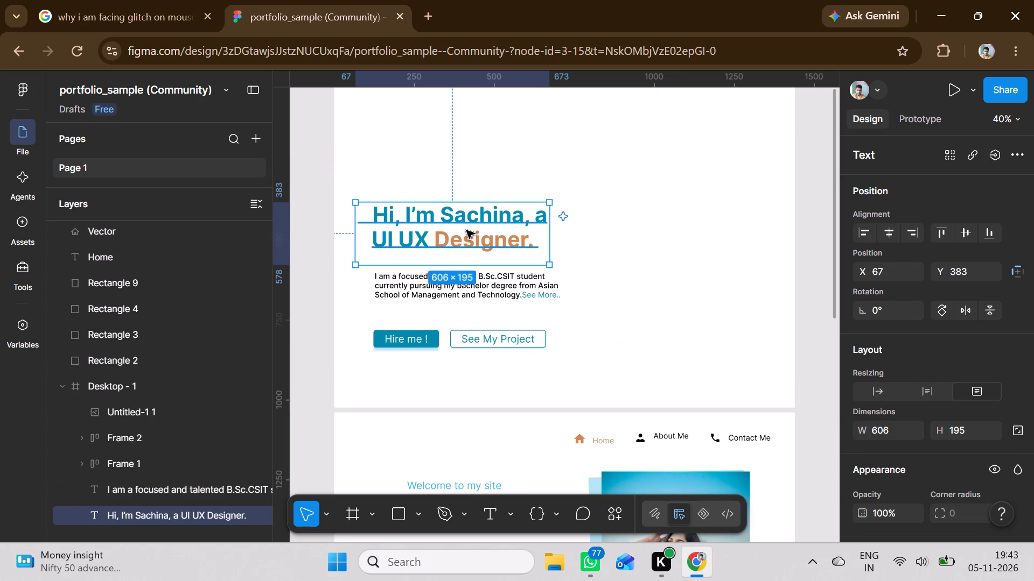
{"action": "left_click_drag", "start_coordinate": [467, 230], "coordinate": [478, 455]}
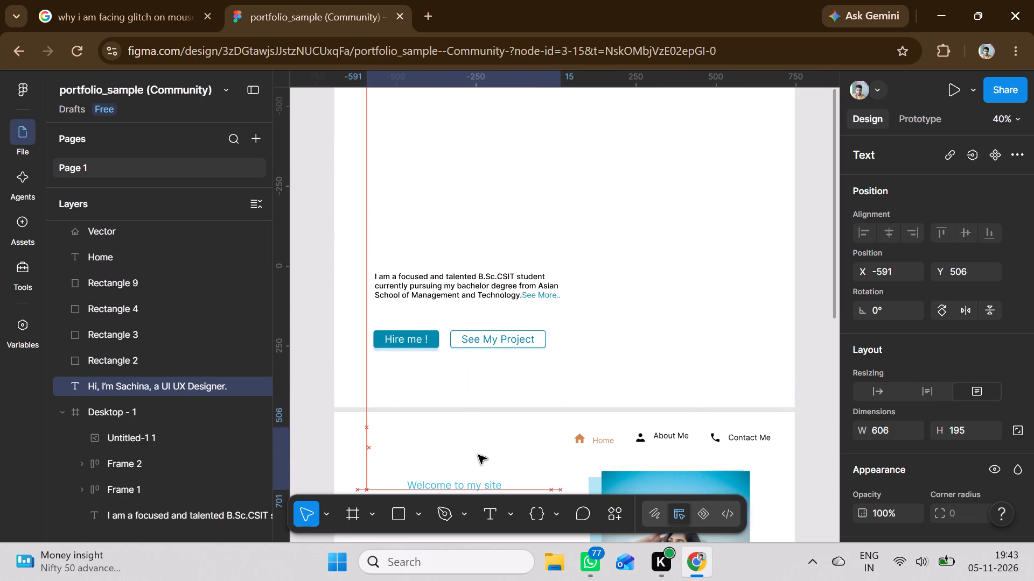
{"action": "left_click_drag", "start_coordinate": [478, 455], "coordinate": [460, 259]}
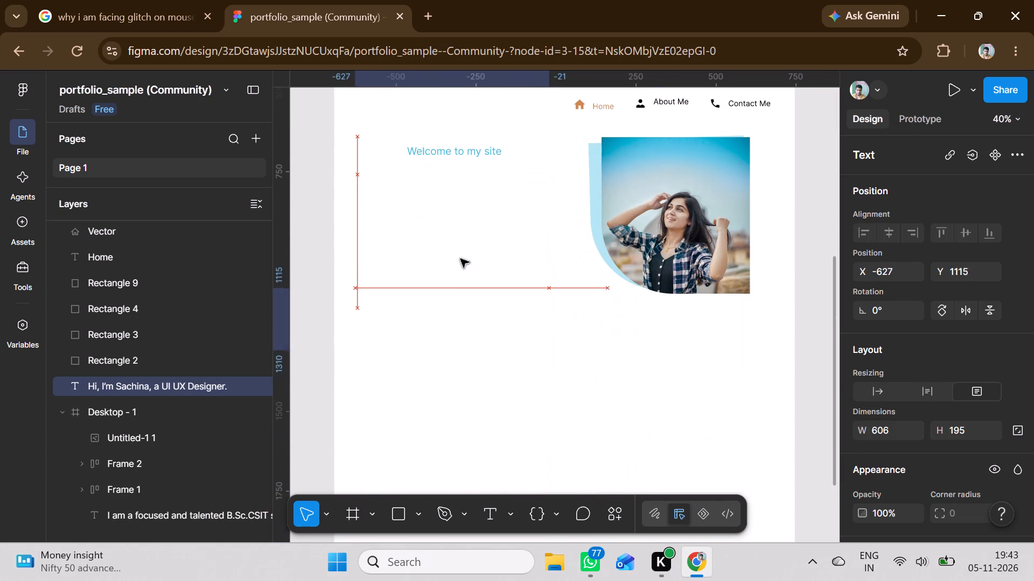
{"action": "left_click_drag", "start_coordinate": [460, 259], "coordinate": [472, 237]}
Bring the "UI UX Designer" heading to the front of the layer order.
{"action": "right_click", "coordinate": [455, 237]}
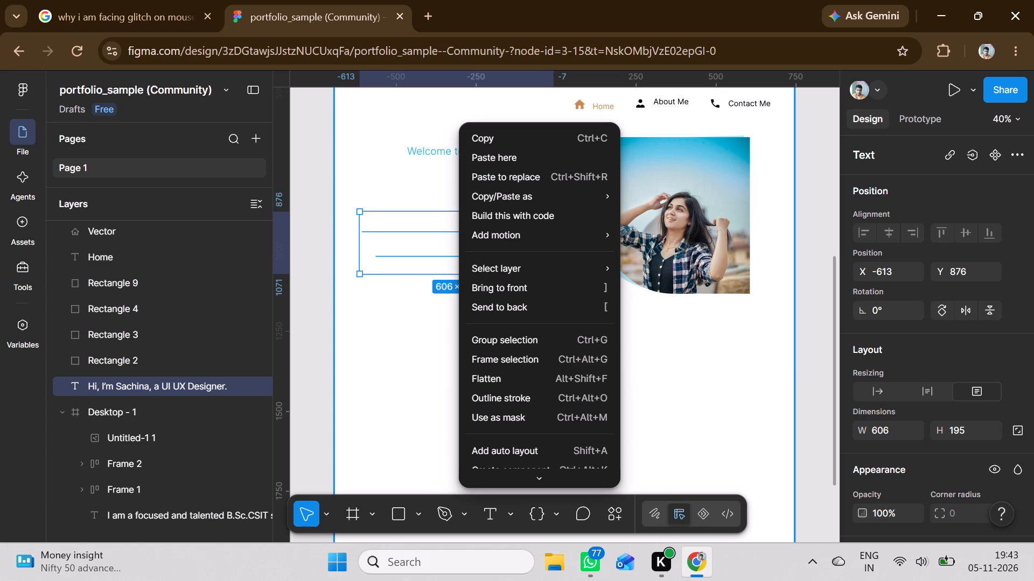
{"action": "left_click", "coordinate": [498, 295]}
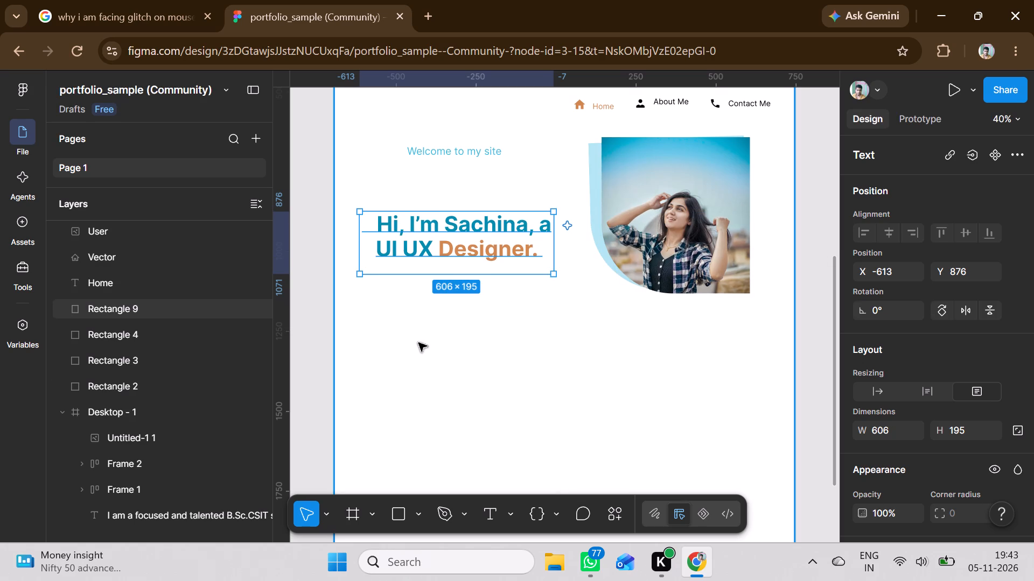
{"action": "left_click", "coordinate": [406, 351]}
Reposition the heading closer to the welcome text, at about X -613, Y 825.
{"action": "left_click", "coordinate": [446, 236]}
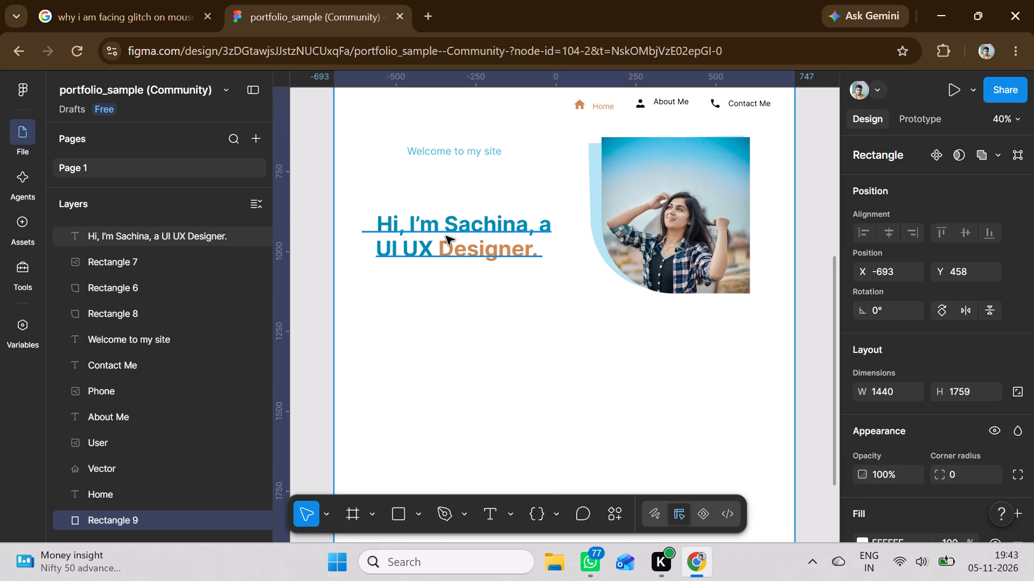
{"action": "left_click_drag", "start_coordinate": [446, 236], "coordinate": [451, 218]}
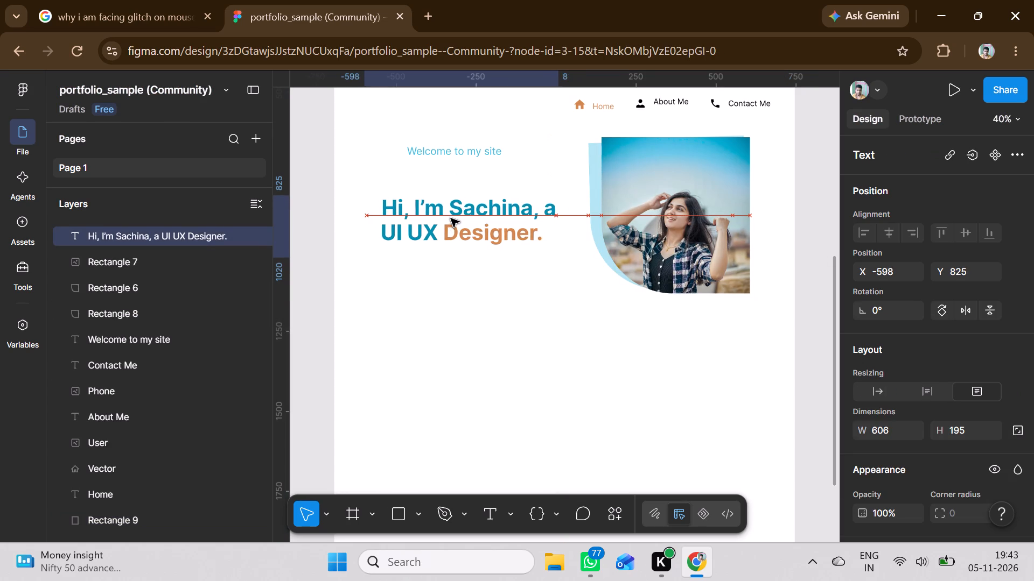
{"action": "left_click_drag", "start_coordinate": [451, 218], "coordinate": [448, 222]}
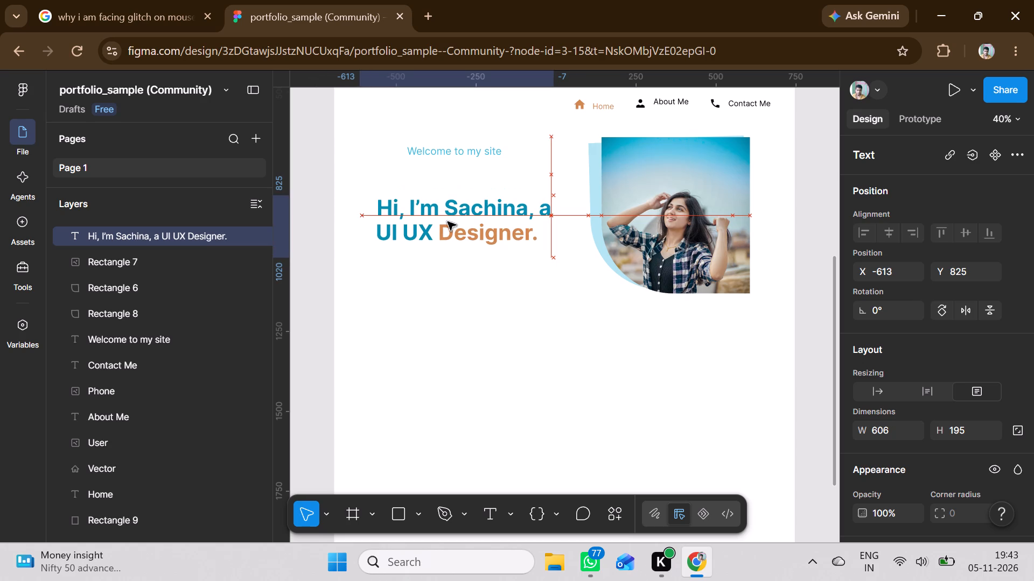
{"action": "left_click_drag", "start_coordinate": [448, 222], "coordinate": [448, 222]}
Replace the name Sachina with Tushar in the heading on the white section.
{"action": "double_click", "coordinate": [530, 204]}
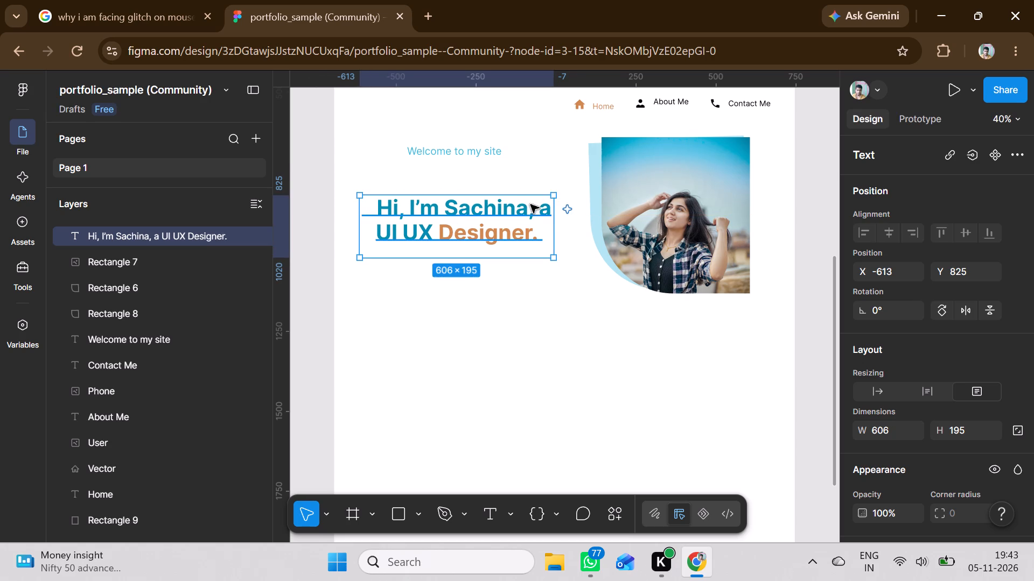
{"action": "left_click", "coordinate": [530, 204]}
{"action": "key", "text": "BackSpace"}
{"action": "key", "text": "BackSpace"}
{"action": "key", "text": "BackSpace"}
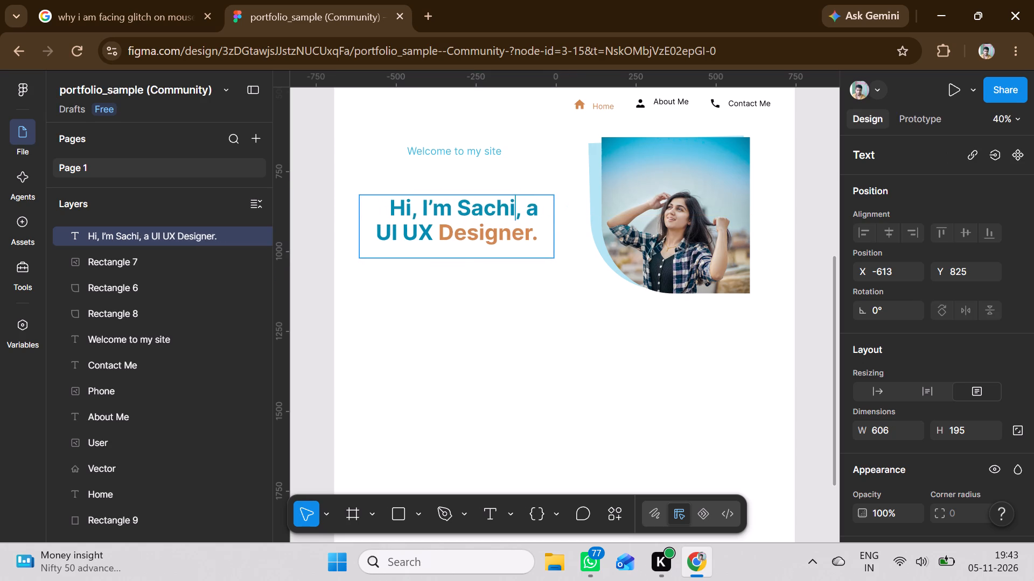
{"action": "key", "text": "BackSpace"}
{"action": "key", "text": "BackSpace"}
{"action": "key", "text": "BackSpace"}
{"action": "key", "text": "BackSpace"}
{"action": "key", "text": "shift+t"}
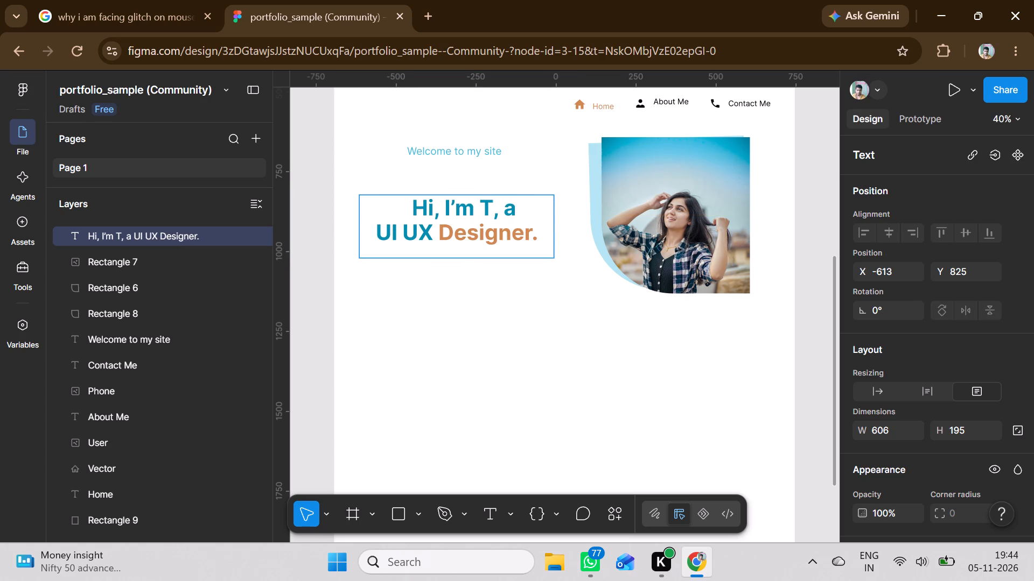
{"action": "type", "text": "ushar"}
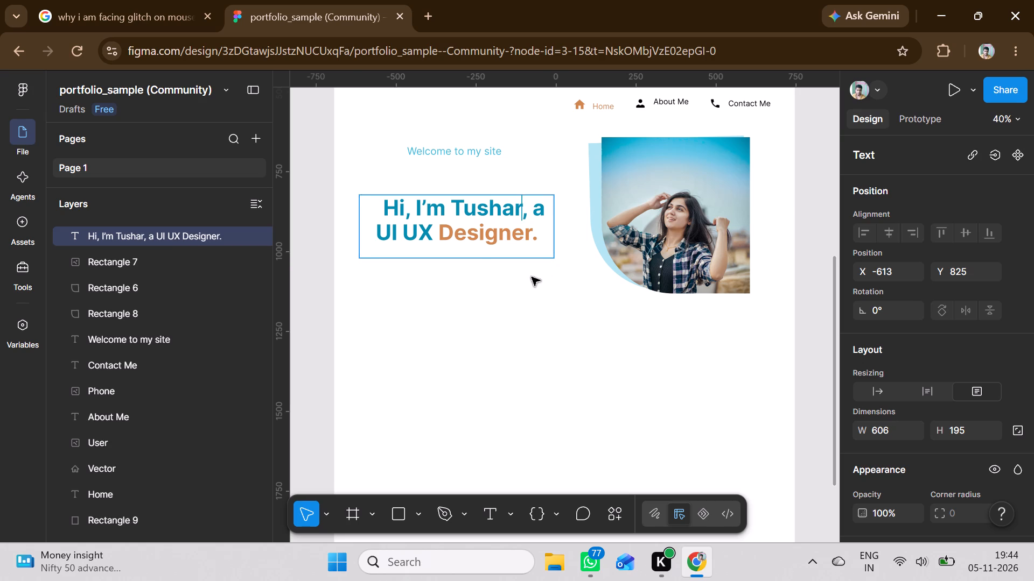
{"action": "left_click", "coordinate": [532, 277]}
{"action": "left_click", "coordinate": [512, 294]}
Move the "I am a focused and talented B.Sc.CSIT student" paragraph onto the white section at about X -479, Y 1315 and bring it to front.
{"action": "scroll", "coordinate": [512, 294], "scroll_direction": "up", "scroll_amount": 2}
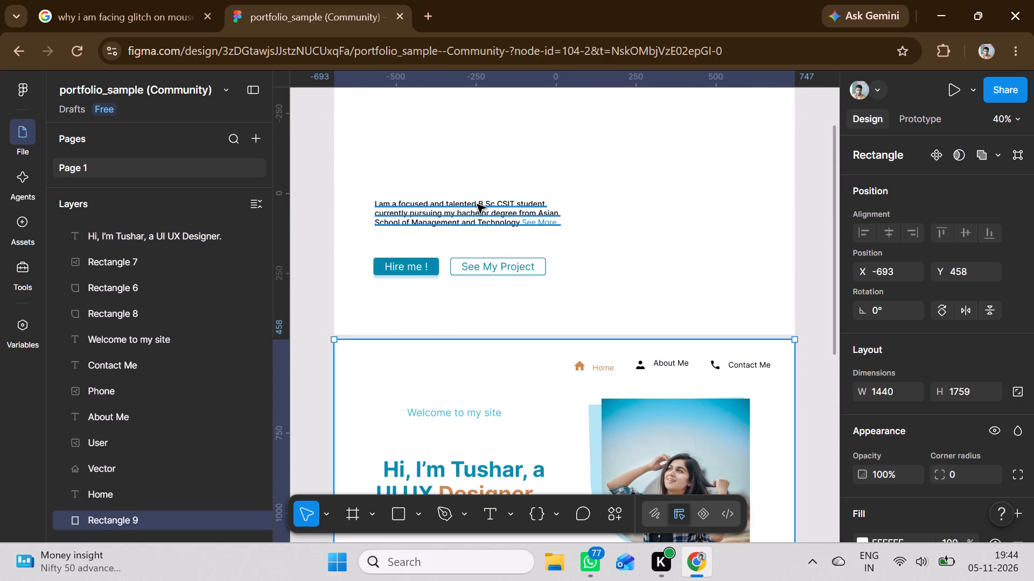
{"action": "double_click", "coordinate": [477, 204]}
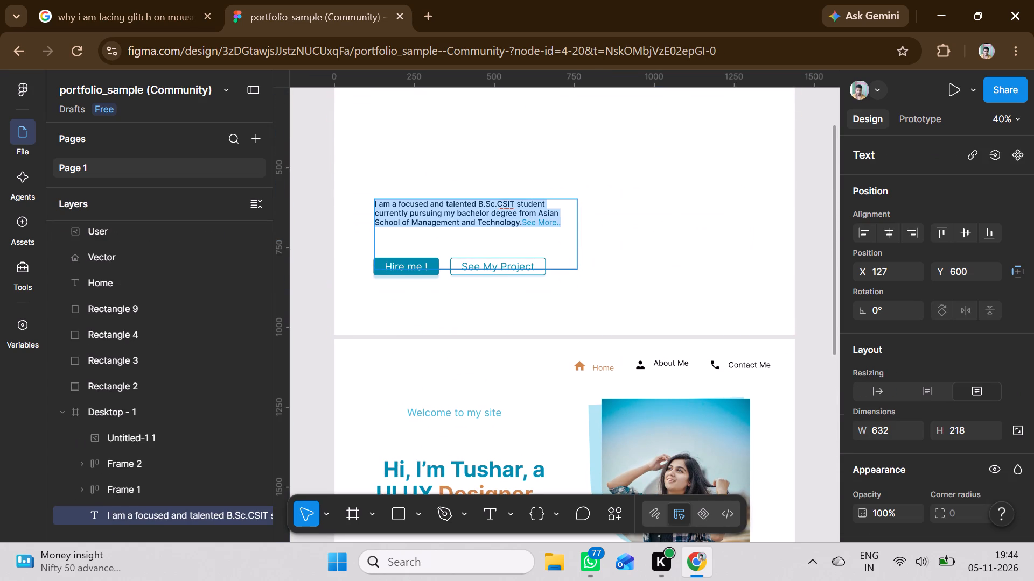
{"action": "left_click", "coordinate": [652, 225]}
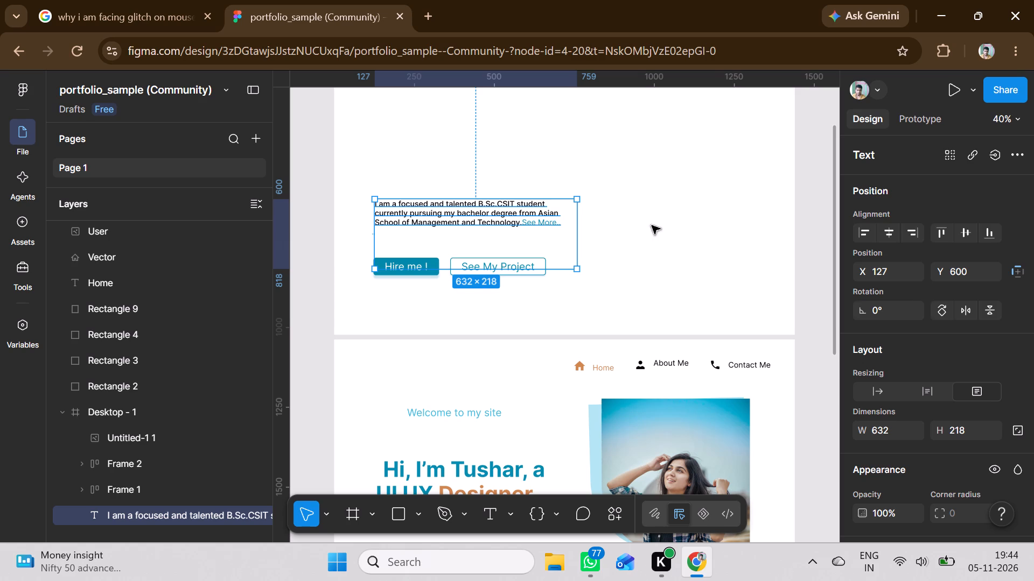
{"action": "left_click_drag", "start_coordinate": [481, 221], "coordinate": [481, 424]}
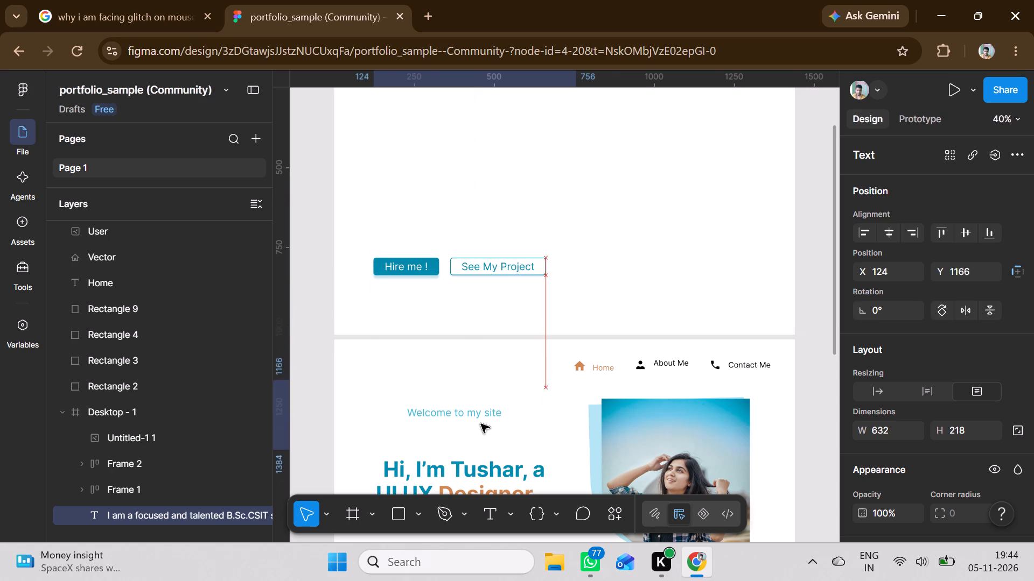
{"action": "left_click_drag", "start_coordinate": [481, 424], "coordinate": [480, 579]}
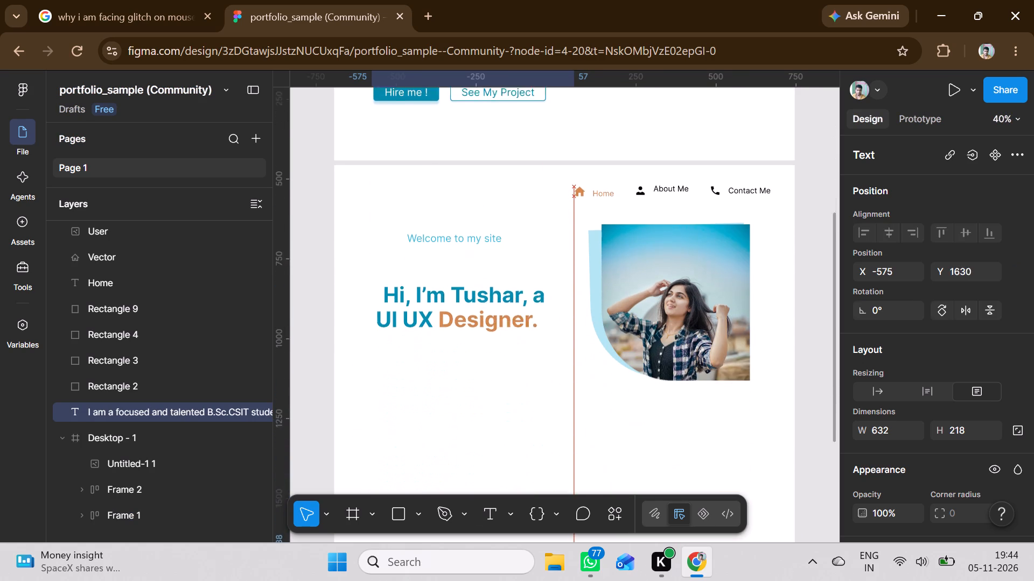
{"action": "left_click_drag", "start_coordinate": [480, 579], "coordinate": [509, 421]}
{"action": "right_click", "coordinate": [509, 421]}
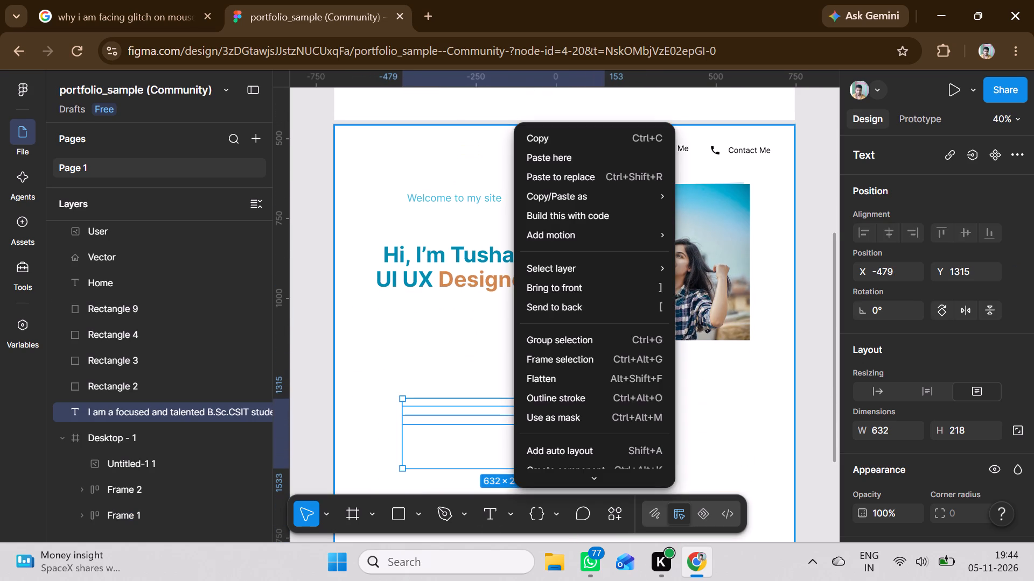
{"action": "left_click", "coordinate": [553, 292]}
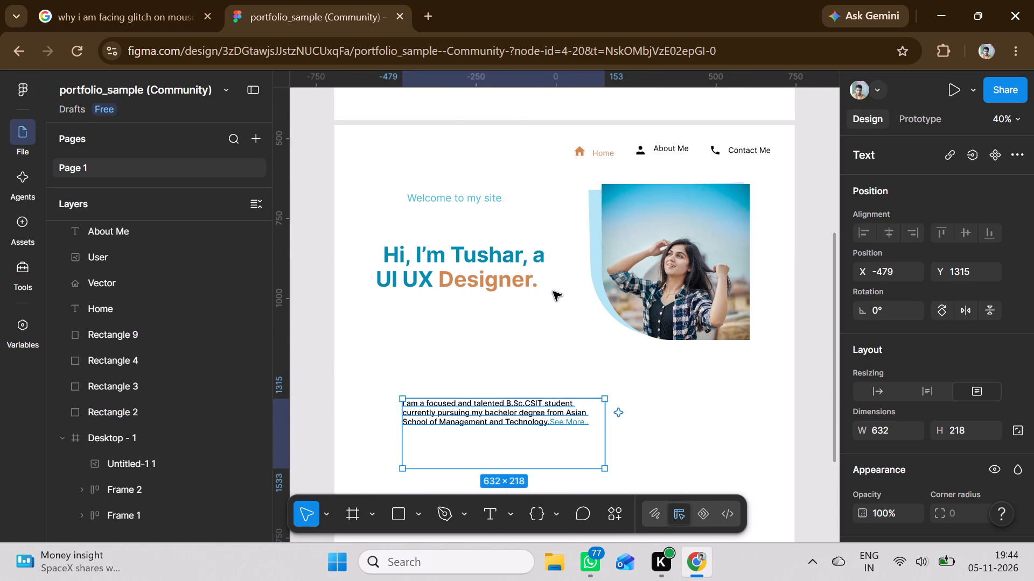
Reposition the introduction paragraph directly below the "UI UX Designer." heading, at about X -575.
{"action": "left_click_drag", "start_coordinate": [520, 458], "coordinate": [513, 446]}
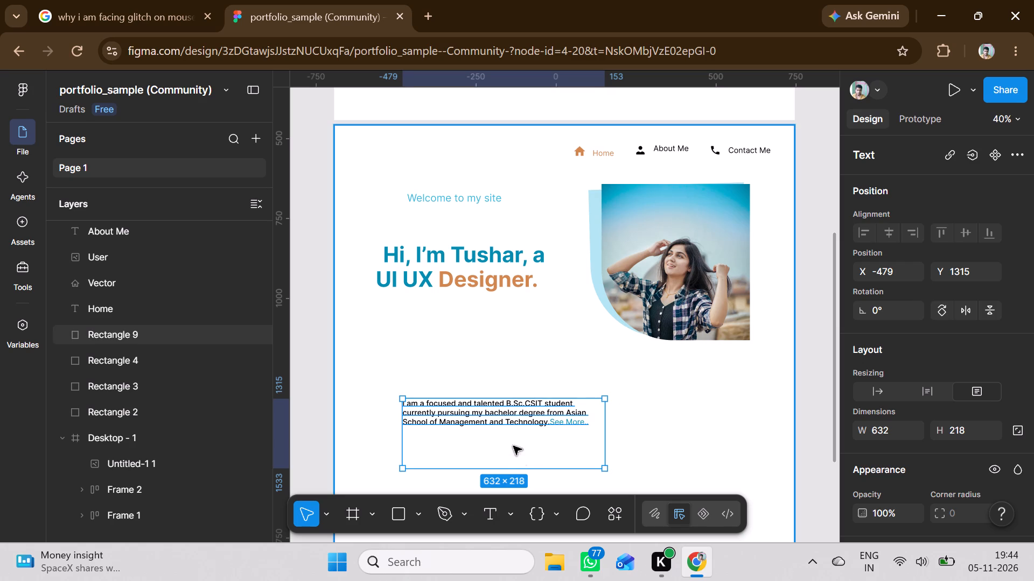
{"action": "left_click_drag", "start_coordinate": [513, 446], "coordinate": [488, 364]}
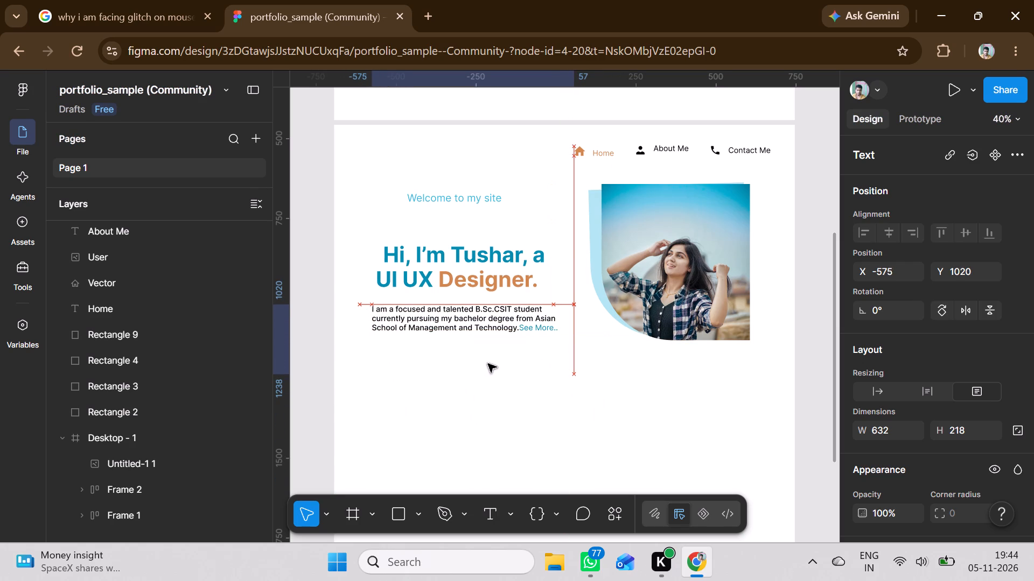
{"action": "left_click_drag", "start_coordinate": [488, 364], "coordinate": [488, 362]}
{"action": "left_click", "coordinate": [493, 417]}
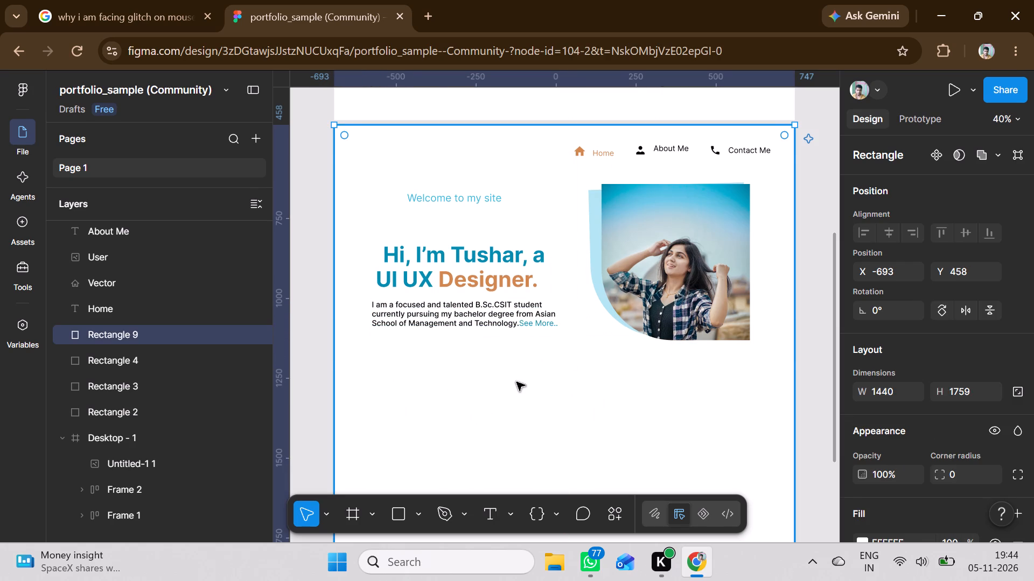
Move the "Hire me !" button frame onto the white section at about X -464, Y 1485 and bring it to front.
{"action": "scroll", "coordinate": [516, 382], "scroll_direction": "up", "scroll_amount": 3}
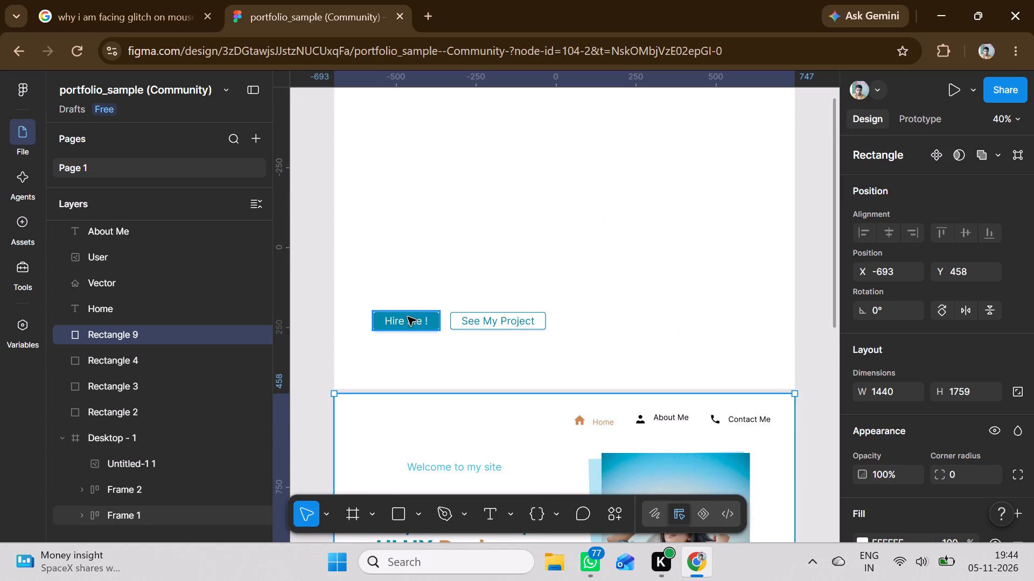
{"action": "left_click", "coordinate": [408, 317]}
{"action": "left_click_drag", "start_coordinate": [408, 317], "coordinate": [424, 469]}
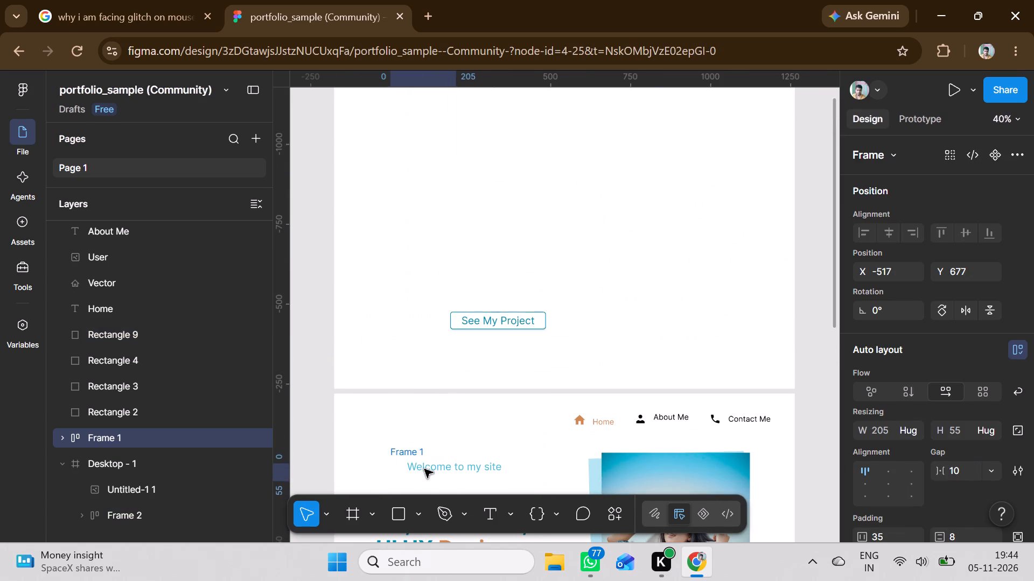
{"action": "left_click_drag", "start_coordinate": [424, 469], "coordinate": [434, 559]}
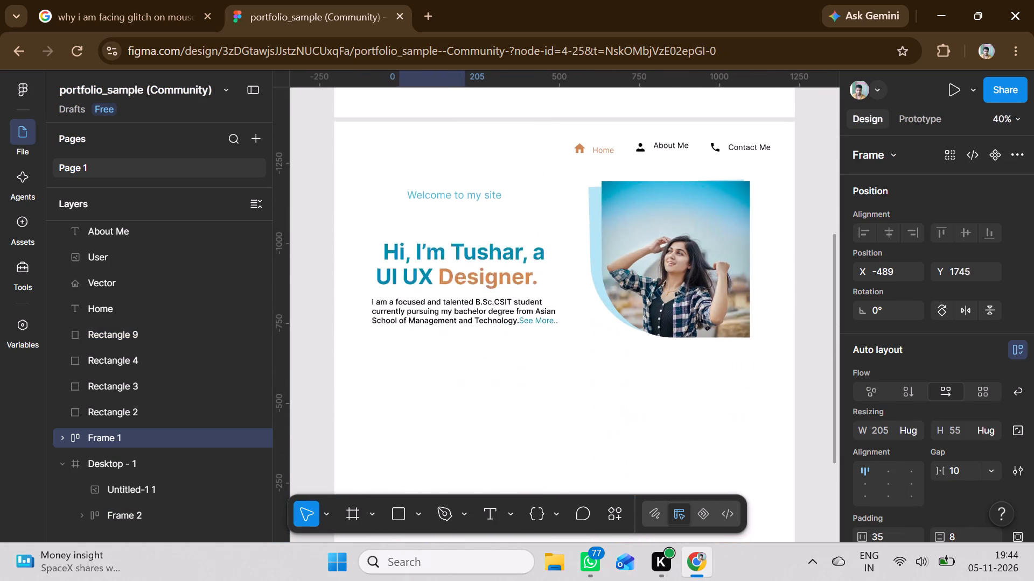
{"action": "left_click_drag", "start_coordinate": [434, 559], "coordinate": [439, 374]}
{"action": "right_click", "coordinate": [439, 374]}
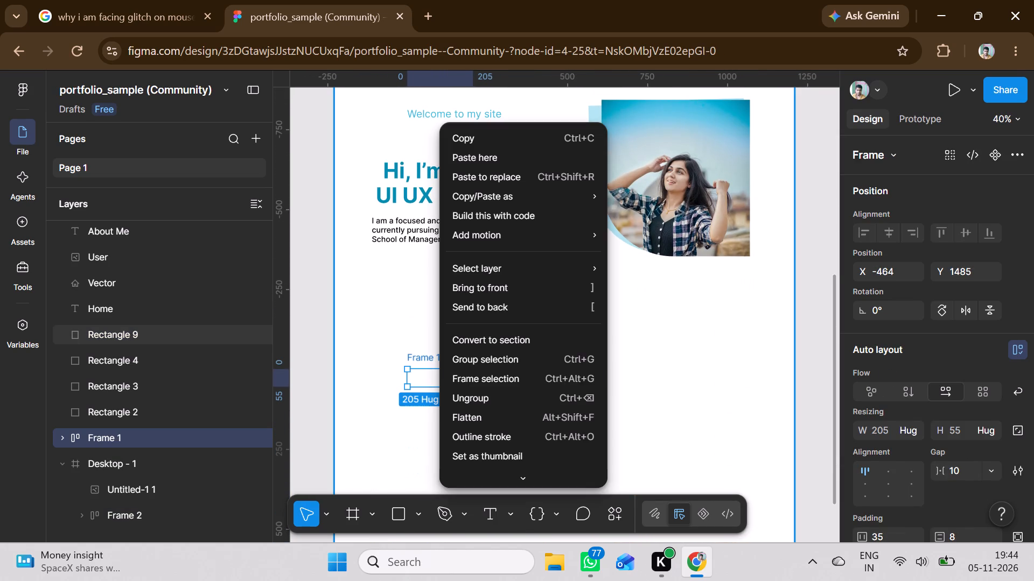
{"action": "left_click", "coordinate": [488, 280]}
{"action": "left_click", "coordinate": [399, 303]}
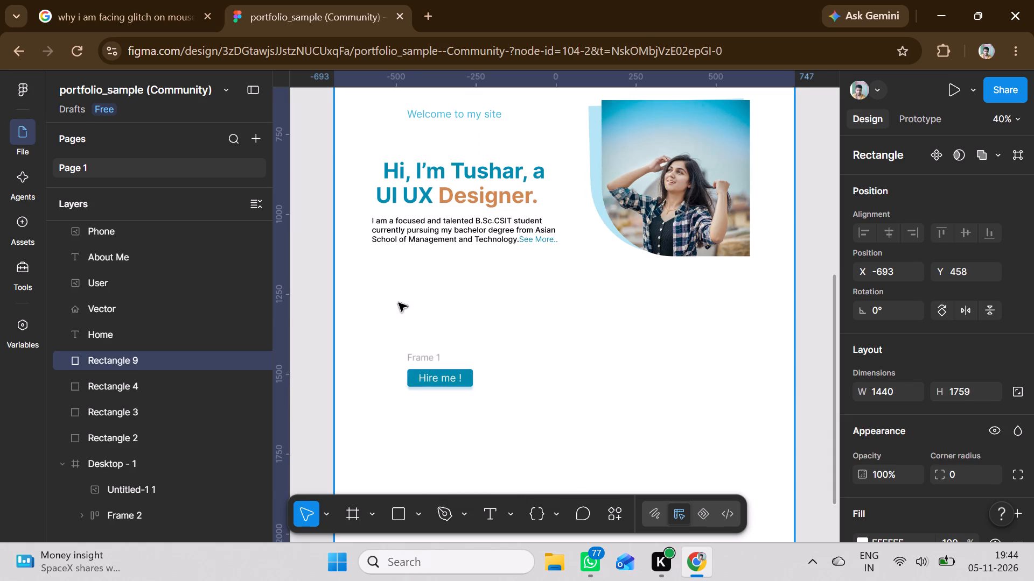
Move the "See My Project" button frame onto the white section at about X 6, Y 1513 and bring it to front.
{"action": "scroll", "coordinate": [399, 303], "scroll_direction": "up", "scroll_amount": 2}
{"action": "left_click_drag", "start_coordinate": [482, 252], "coordinate": [483, 473]}
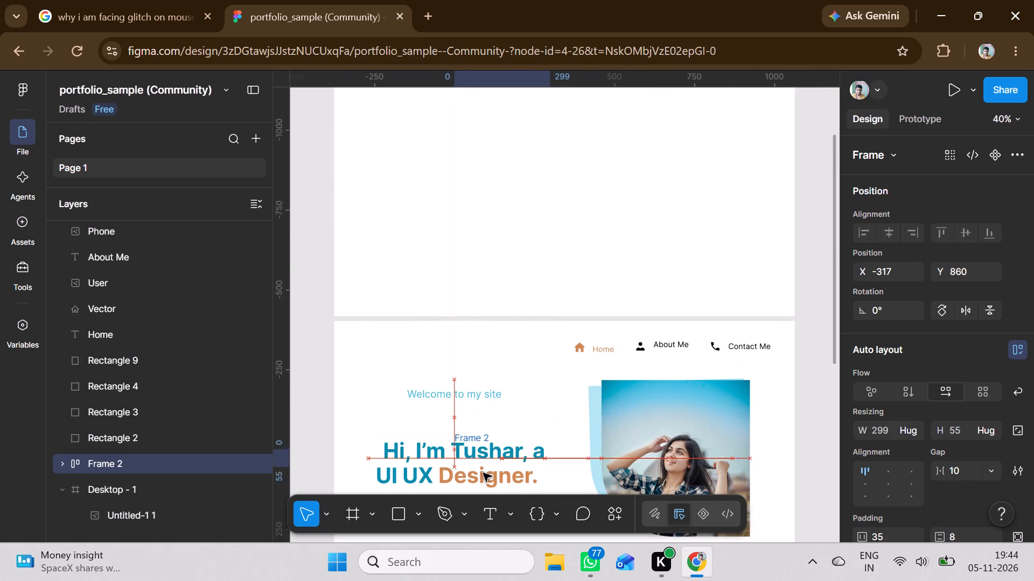
{"action": "left_click_drag", "start_coordinate": [483, 473], "coordinate": [590, 433]}
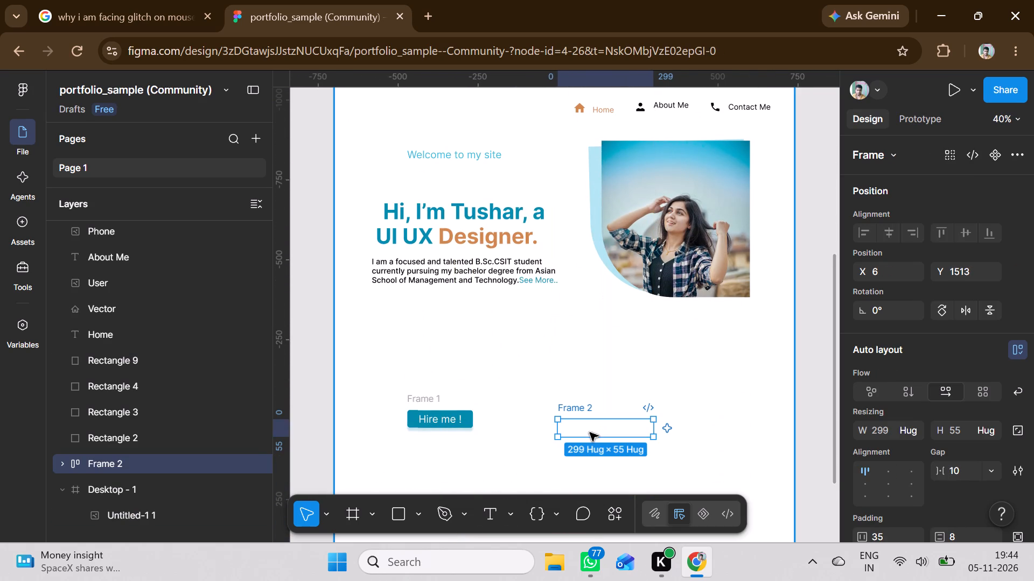
{"action": "right_click", "coordinate": [589, 432]}
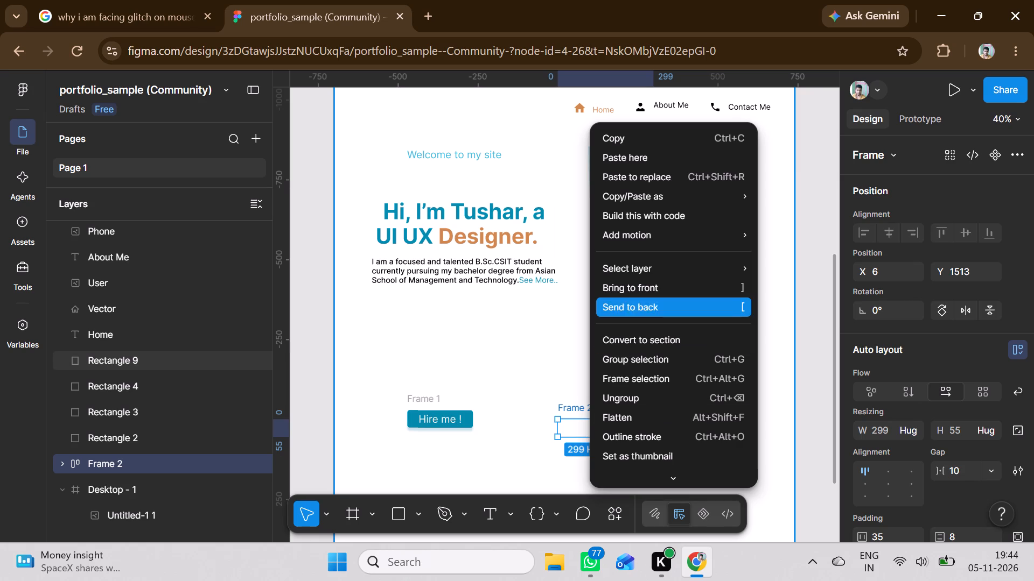
{"action": "left_click", "coordinate": [630, 284]}
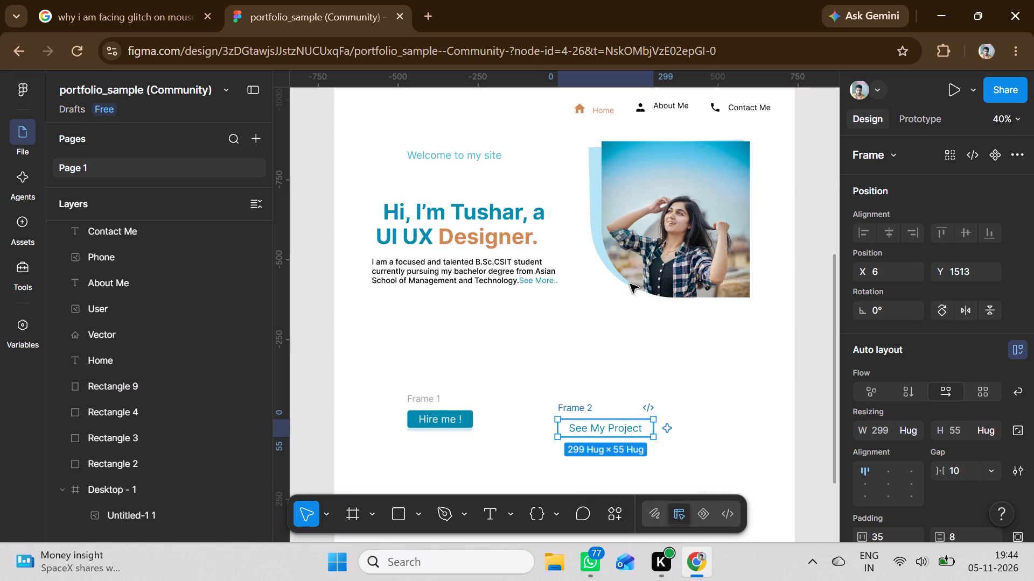
{"action": "left_click", "coordinate": [537, 341]}
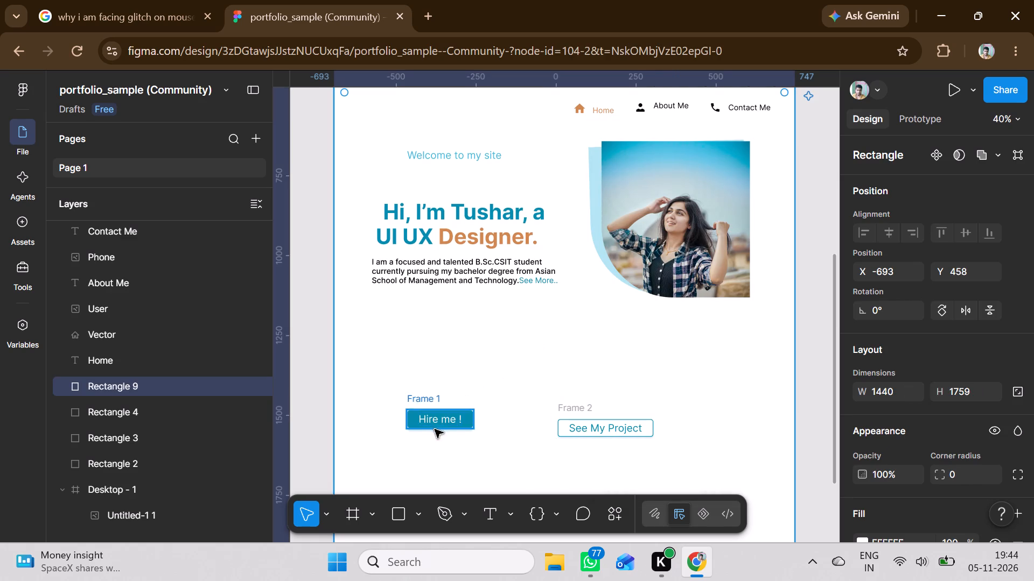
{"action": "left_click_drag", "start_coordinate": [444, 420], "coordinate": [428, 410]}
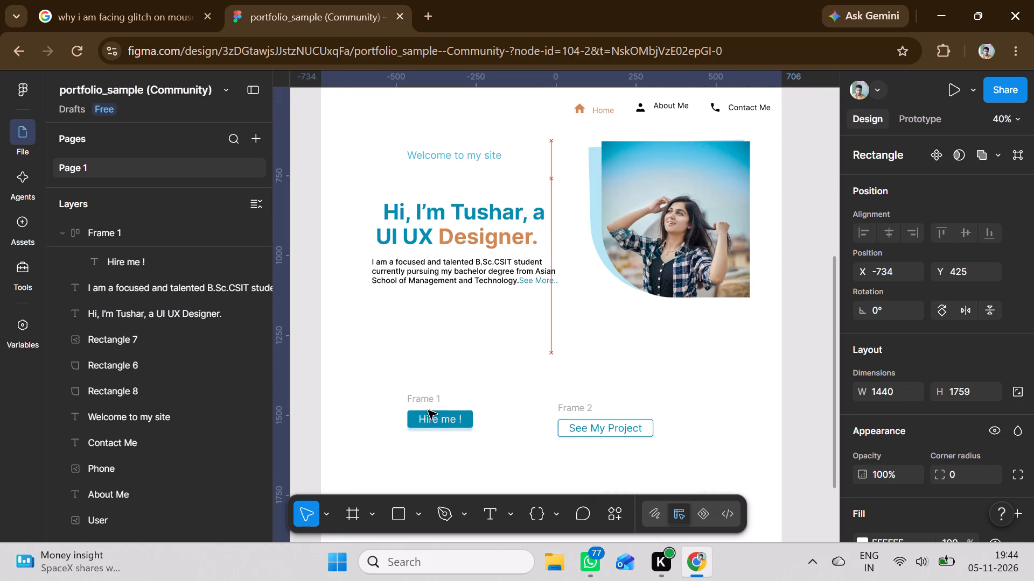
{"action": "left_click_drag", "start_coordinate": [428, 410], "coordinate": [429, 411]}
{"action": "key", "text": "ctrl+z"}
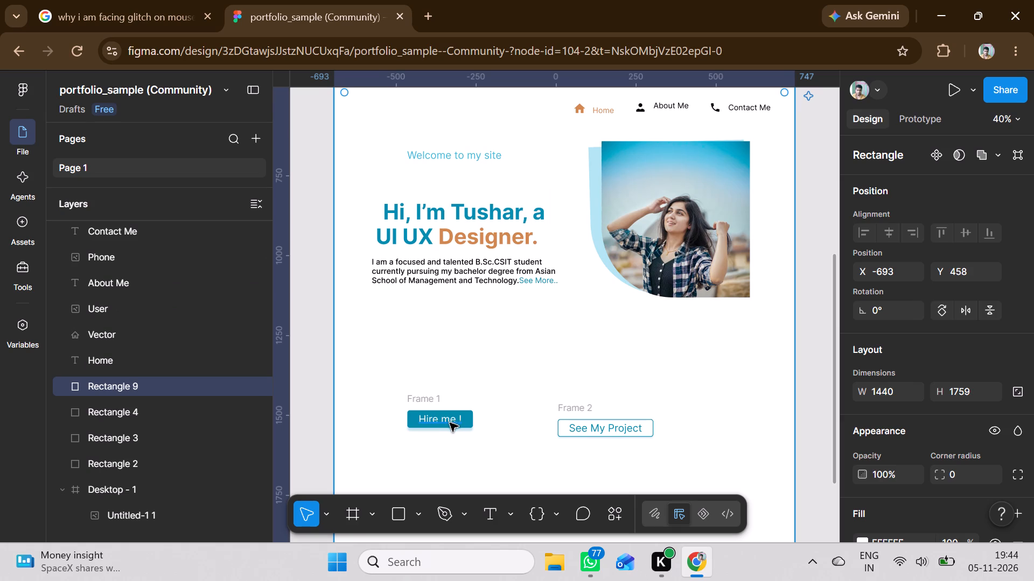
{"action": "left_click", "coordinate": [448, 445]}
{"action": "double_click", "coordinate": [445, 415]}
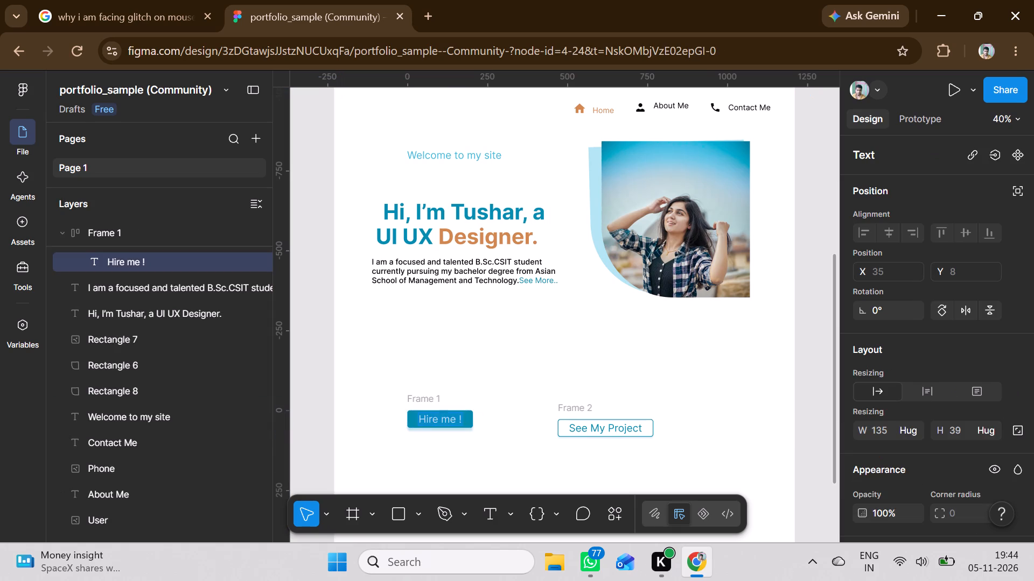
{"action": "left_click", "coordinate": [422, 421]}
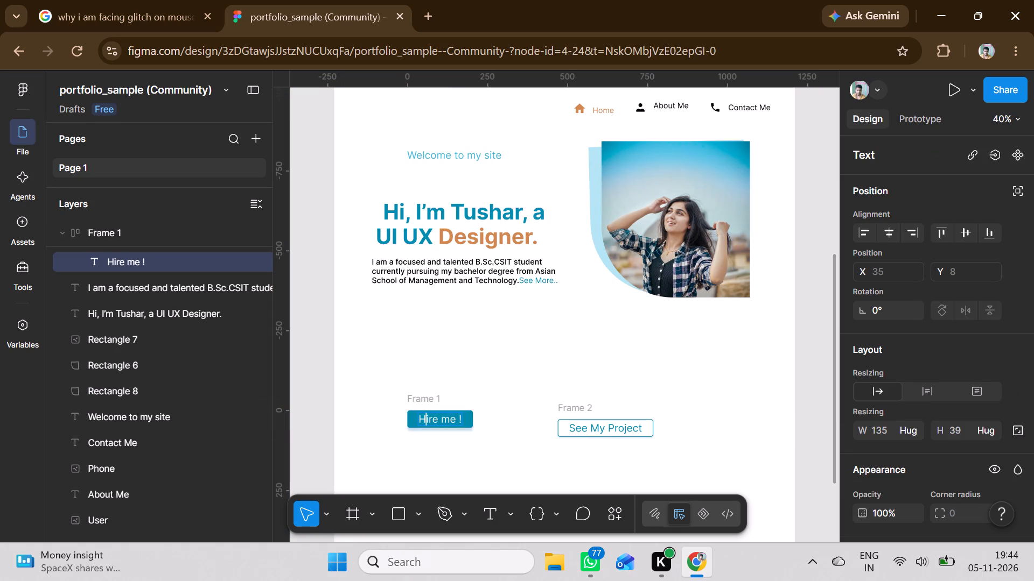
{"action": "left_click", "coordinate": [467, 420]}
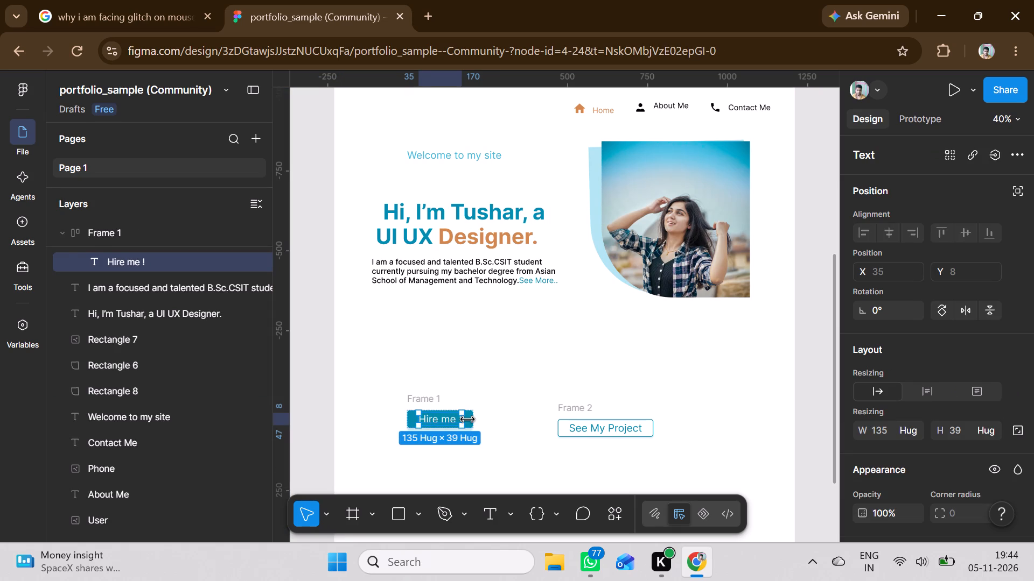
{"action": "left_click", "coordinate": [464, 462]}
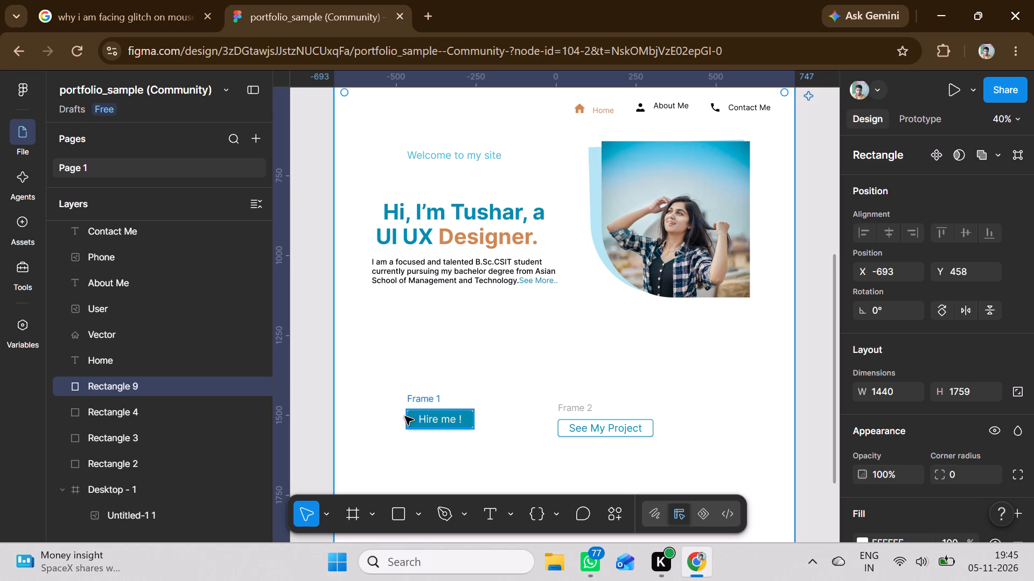
Reposition the "Hire me !" button frame just below the introduction paragraph, at about X -575, Y 1196.
{"action": "left_click", "coordinate": [405, 416]}
{"action": "left_click_drag", "start_coordinate": [416, 422], "coordinate": [416, 416]}
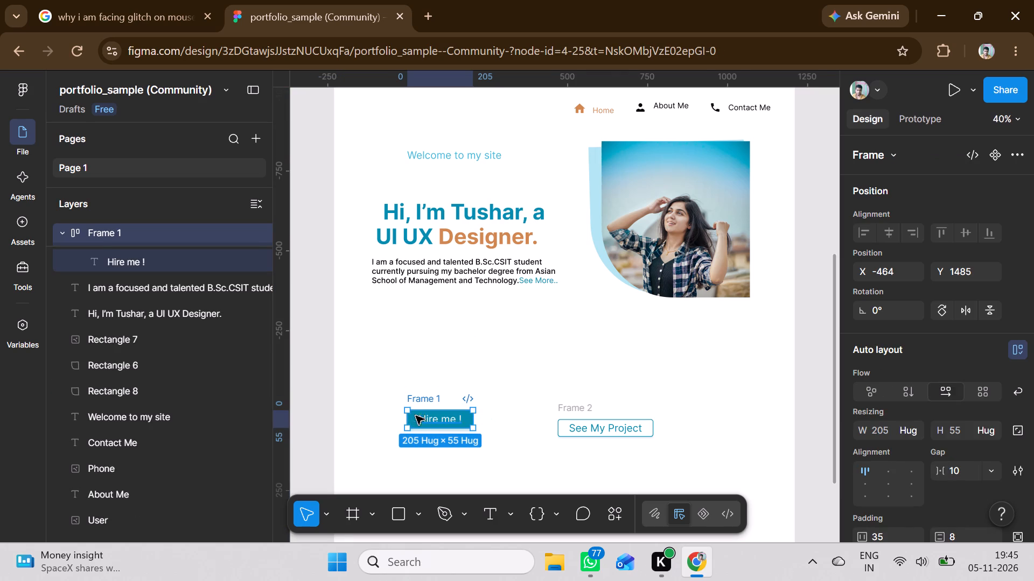
{"action": "left_click_drag", "start_coordinate": [416, 416], "coordinate": [377, 332]}
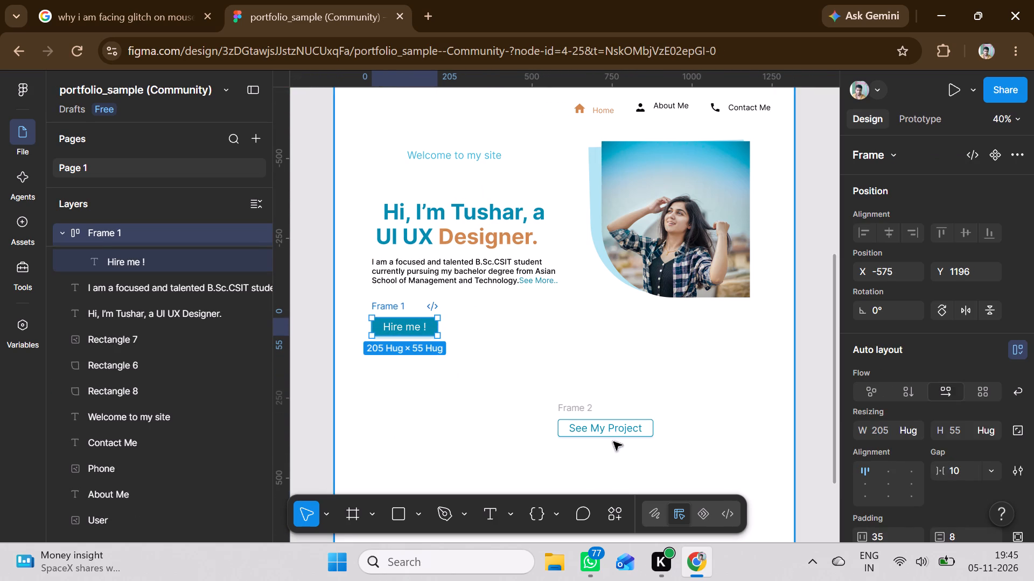
Place the "See My Project" button frame to the right of the "Hire me !" button, level with it.
{"action": "left_click", "coordinate": [610, 431]}
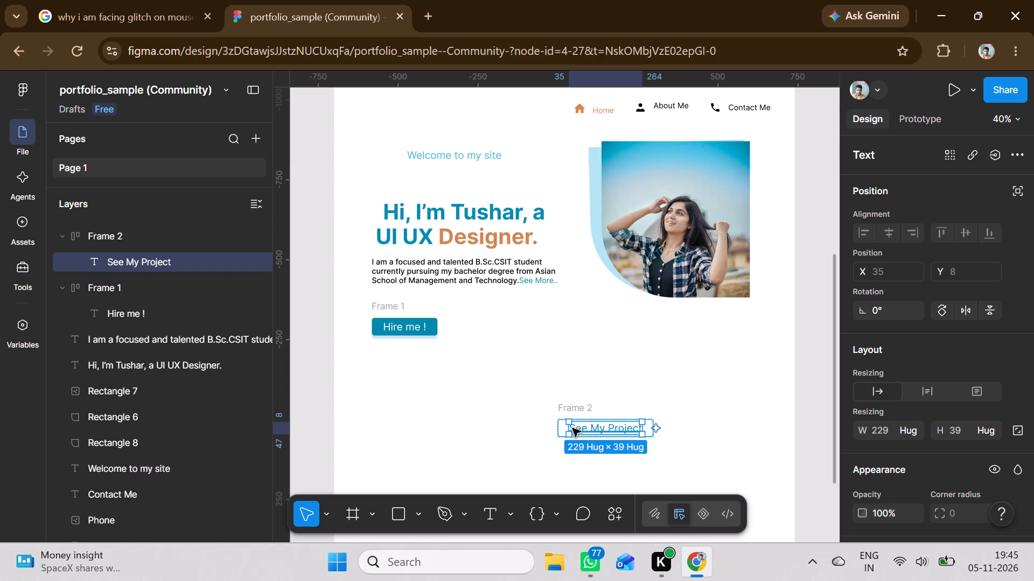
{"action": "left_click", "coordinate": [552, 436]}
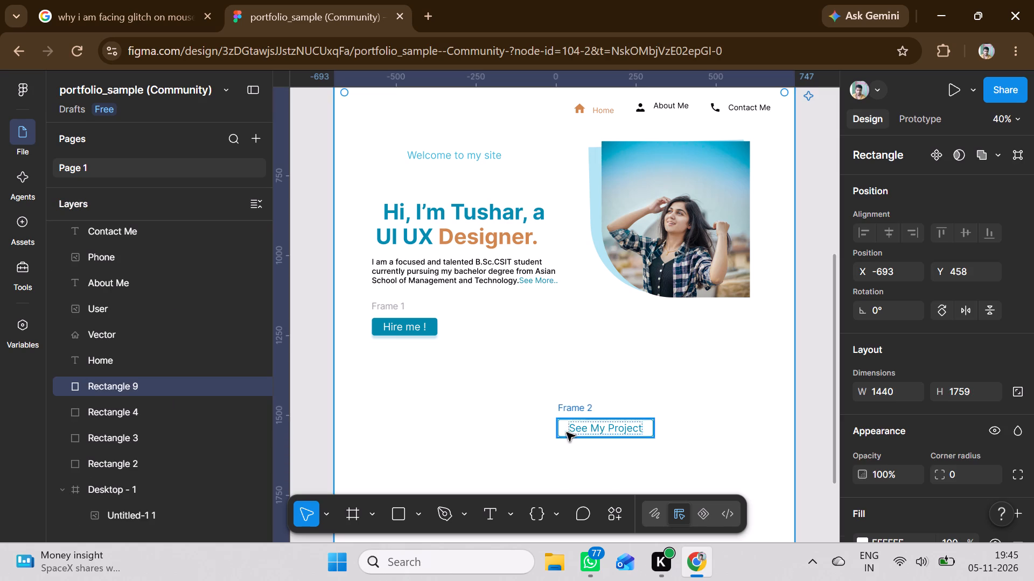
{"action": "left_click", "coordinate": [564, 434]}
{"action": "left_click_drag", "start_coordinate": [564, 434], "coordinate": [472, 332]}
{"action": "left_click", "coordinate": [434, 371]}
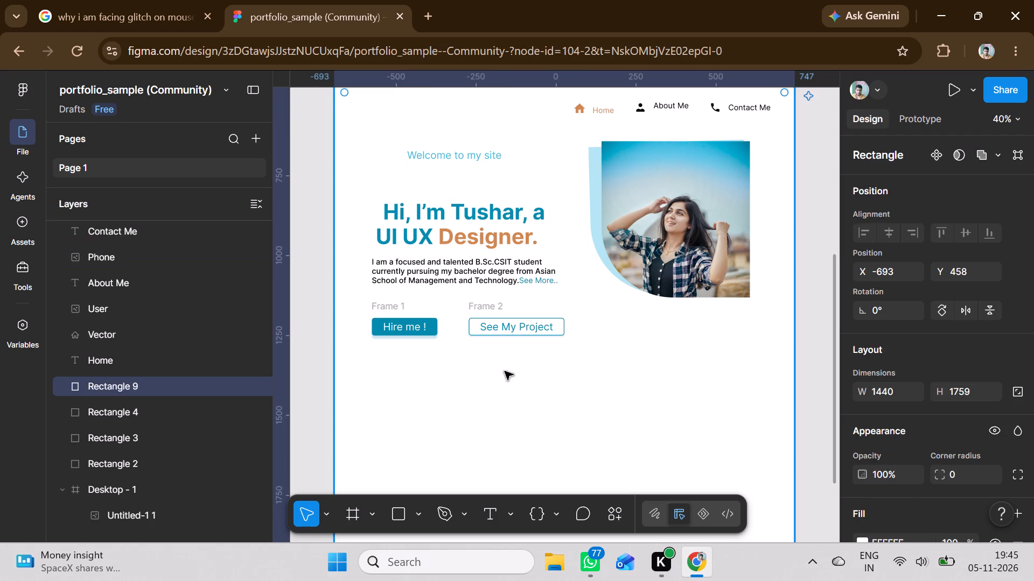
Delete the emptied Desktop - 1 frame above the white portfolio section.
{"action": "scroll", "coordinate": [515, 372], "scroll_direction": "up", "scroll_amount": 3}
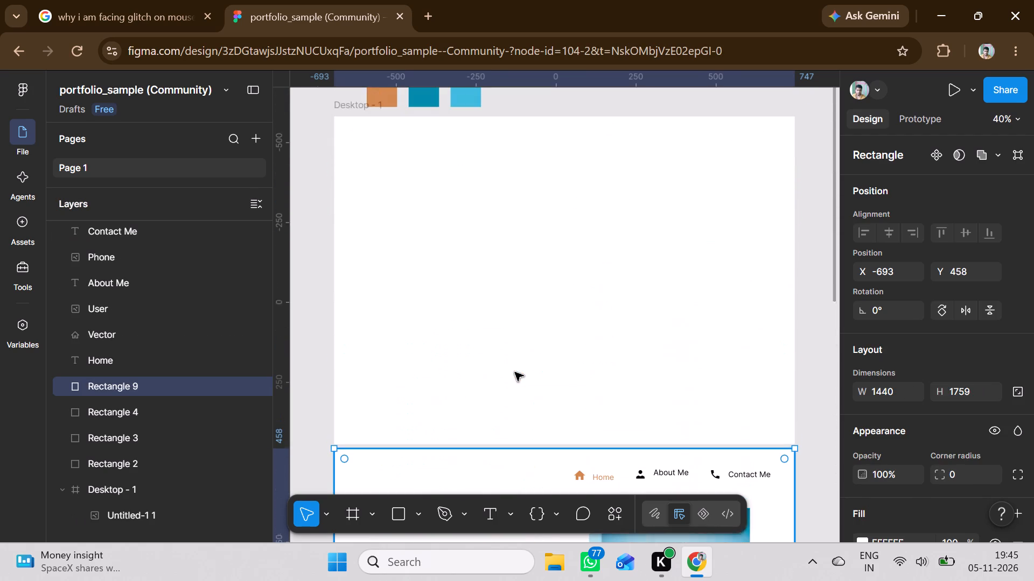
{"action": "scroll", "coordinate": [515, 372], "scroll_direction": "up", "scroll_amount": 1}
{"action": "left_click", "coordinate": [533, 352]}
{"action": "right_click", "coordinate": [533, 352]}
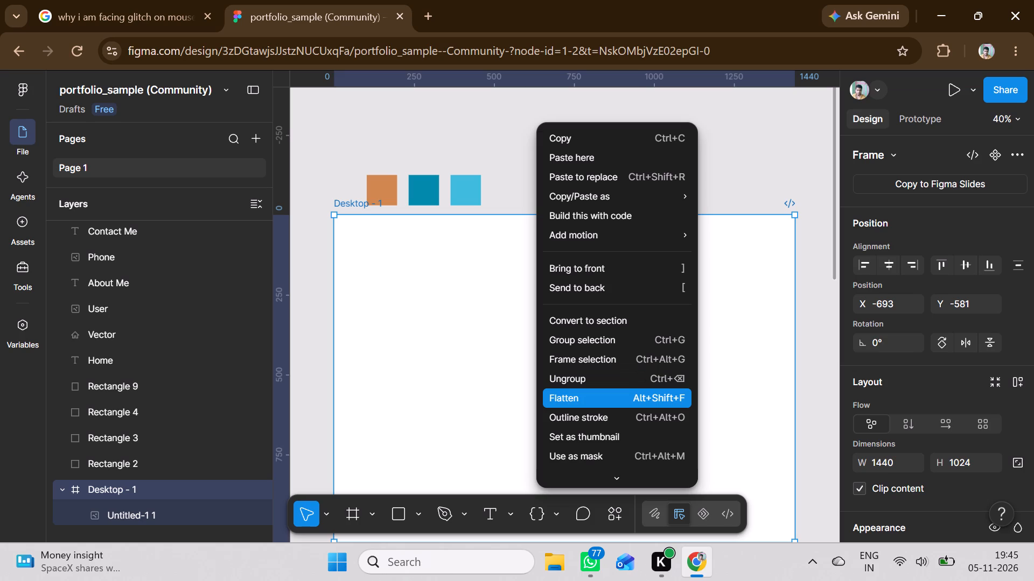
{"action": "key", "text": "Delete"}
{"action": "left_click", "coordinate": [486, 345]}
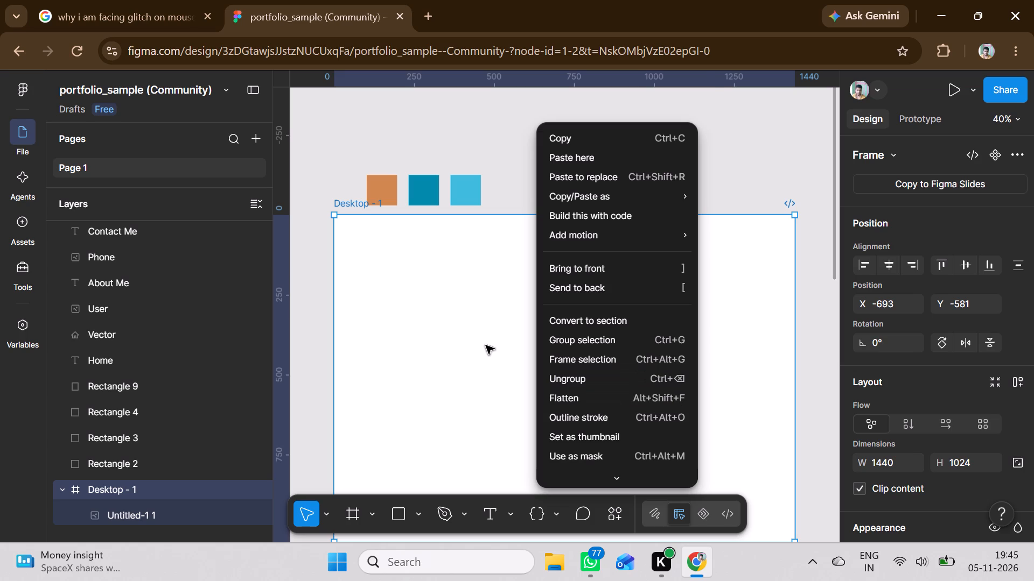
{"action": "right_click", "coordinate": [486, 345]}
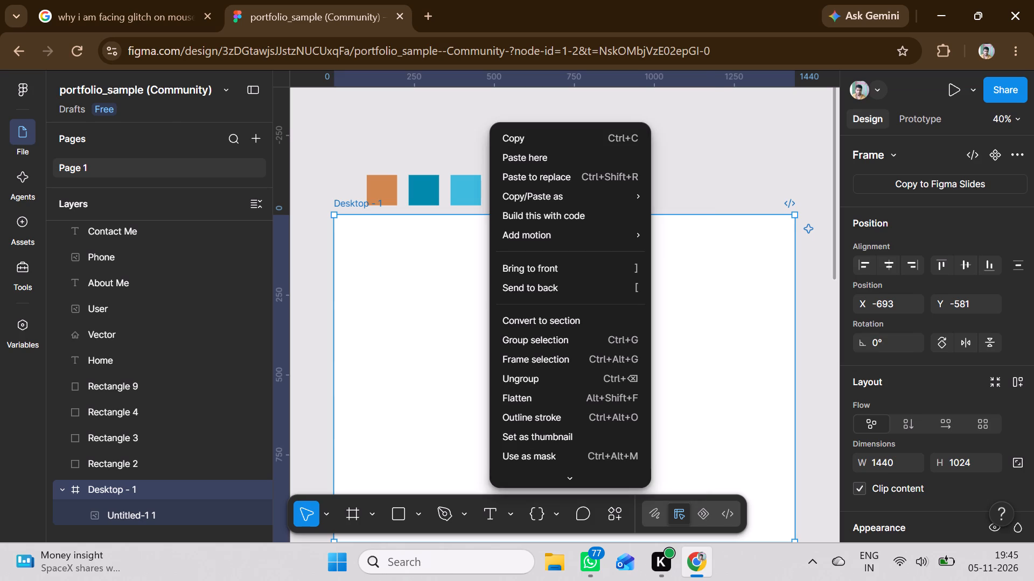
{"action": "left_click", "coordinate": [704, 367]}
{"action": "key", "text": "Delete"}
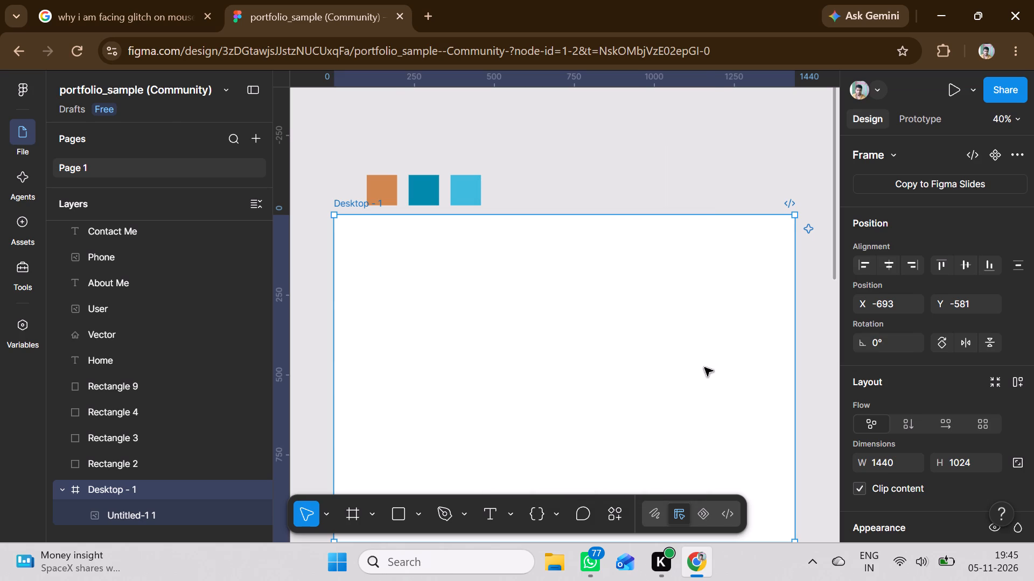
Shorten the white section rectangle from its bottom edge to about 1440 × 956, ending just below the two buttons.
{"action": "scroll", "coordinate": [599, 343], "scroll_direction": "down", "scroll_amount": 2}
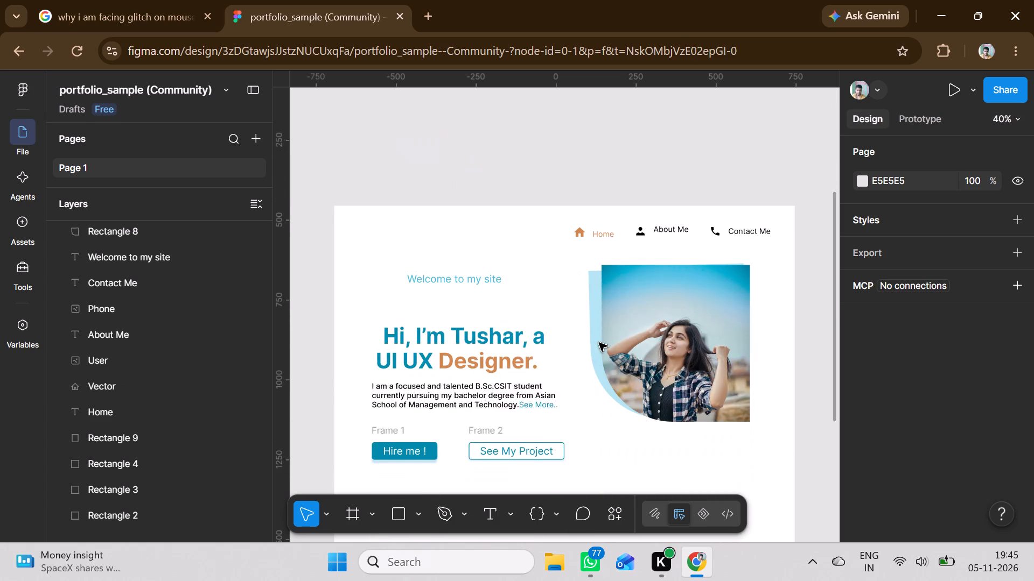
{"action": "scroll", "coordinate": [599, 343], "scroll_direction": "down", "scroll_amount": 2}
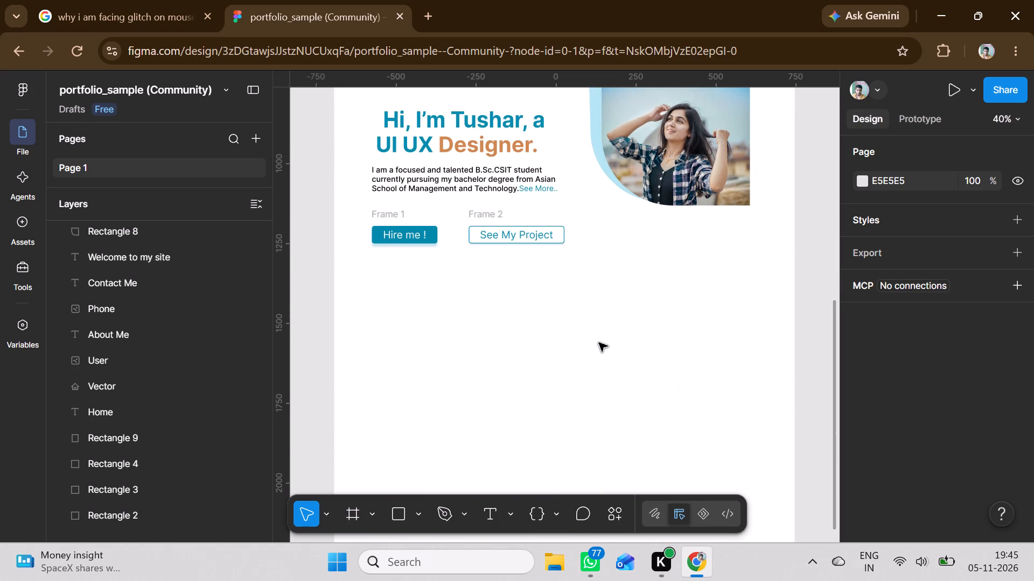
{"action": "scroll", "coordinate": [599, 343], "scroll_direction": "up", "scroll_amount": 1}
{"action": "scroll", "coordinate": [599, 343], "scroll_direction": "down", "scroll_amount": 3}
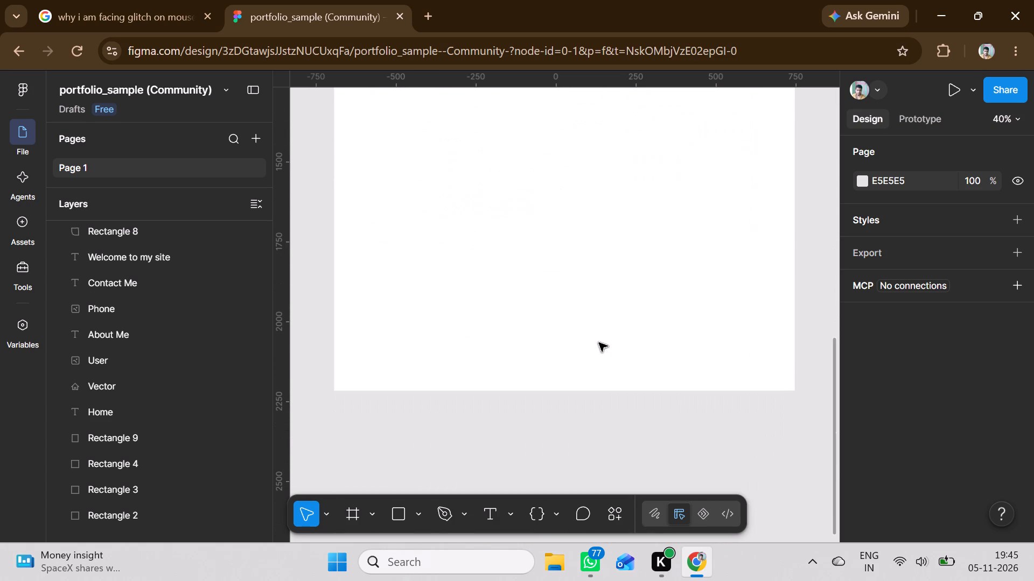
{"action": "left_click", "coordinate": [590, 351]}
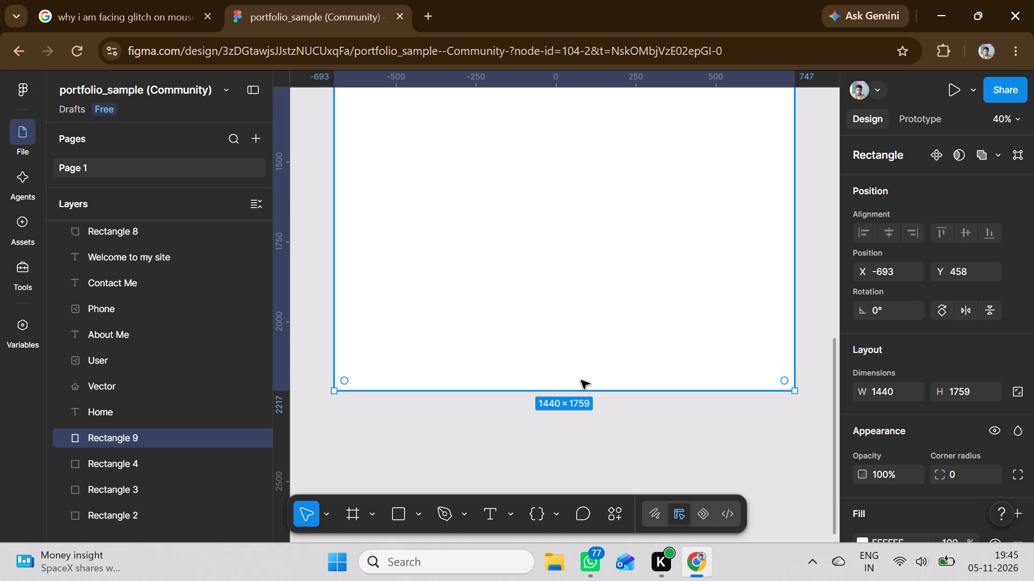
{"action": "left_click_drag", "start_coordinate": [578, 387], "coordinate": [544, 164]}
{"action": "scroll", "coordinate": [544, 164], "scroll_direction": "up", "scroll_amount": 1}
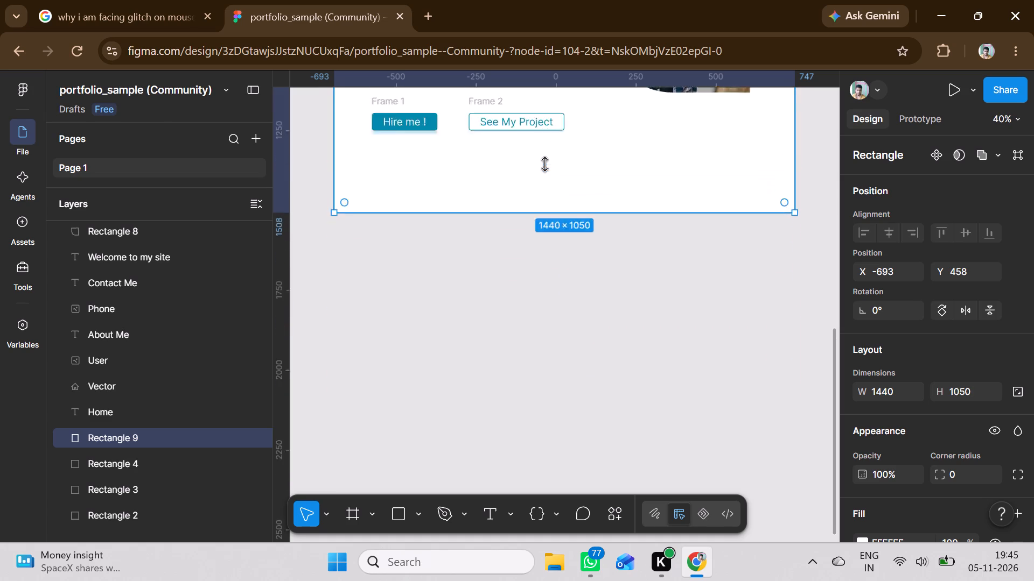
{"action": "scroll", "coordinate": [544, 164], "scroll_direction": "up", "scroll_amount": 2}
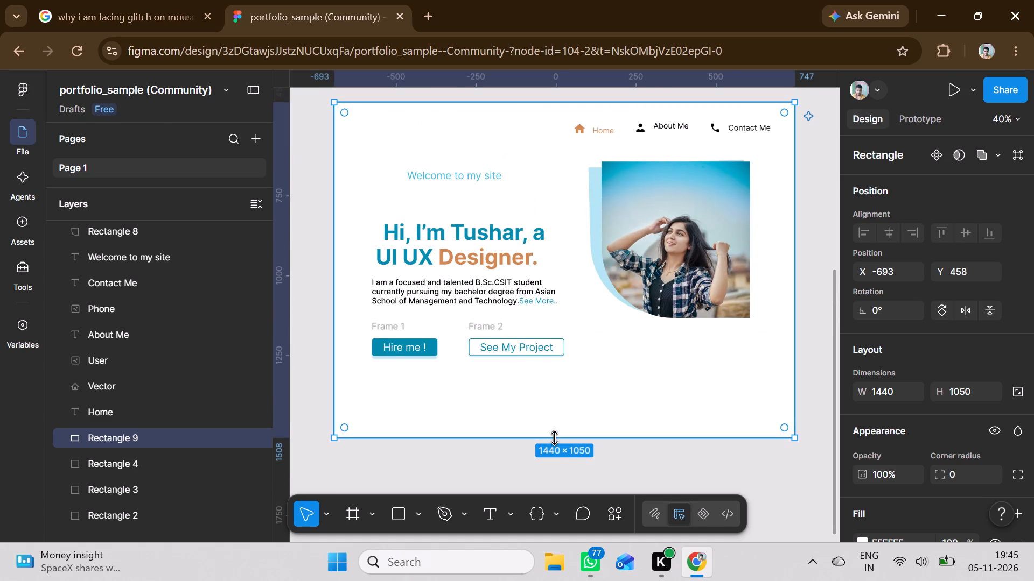
{"action": "left_click_drag", "start_coordinate": [554, 438], "coordinate": [554, 407]}
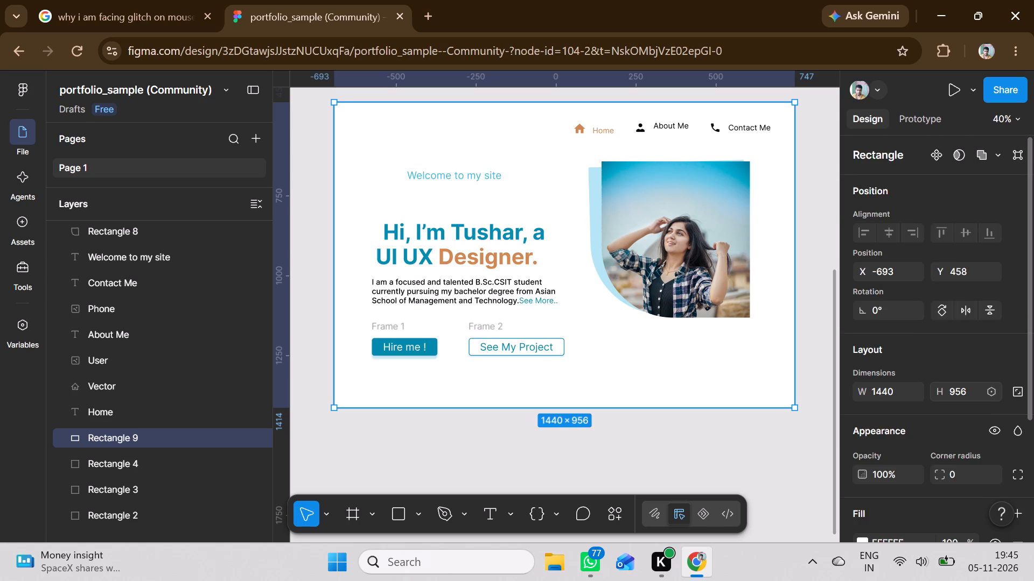
Set the corner radius of the white section rectangle to 39.
{"action": "scroll", "coordinate": [962, 396], "scroll_direction": "down", "scroll_amount": 1}
{"action": "left_click", "coordinate": [966, 366]}
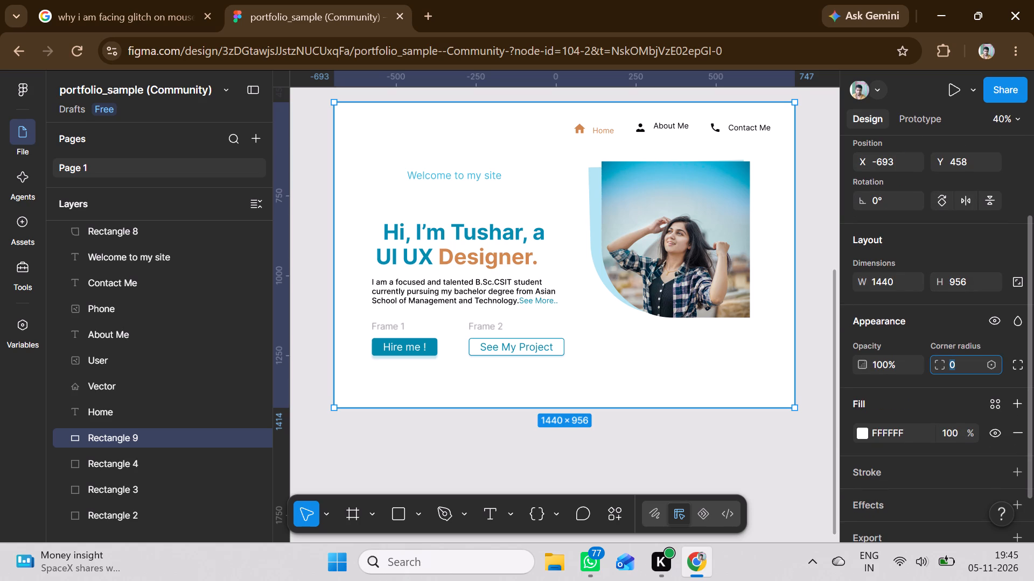
{"action": "key", "text": "Up"}
{"action": "key", "text": "Up"}
{"action": "key", "text": "Up"}
{"action": "key", "text": "Up"}
{"action": "key", "text": "Up"}
{"action": "key", "text": "Up"}
{"action": "key", "text": "Up"}
{"action": "key", "text": "Up"}
{"action": "key", "text": "Up"}
{"action": "key", "text": "Up"}
{"action": "key", "text": "Up"}
{"action": "key", "text": "Up"}
{"action": "key", "text": "Up"}
{"action": "key", "text": "Up"}
{"action": "key", "text": "Up"}
{"action": "key", "text": "Up"}
{"action": "key", "text": "Up"}
{"action": "key", "text": "Up"}
{"action": "key", "text": "Up"}
{"action": "key", "text": "Up"}
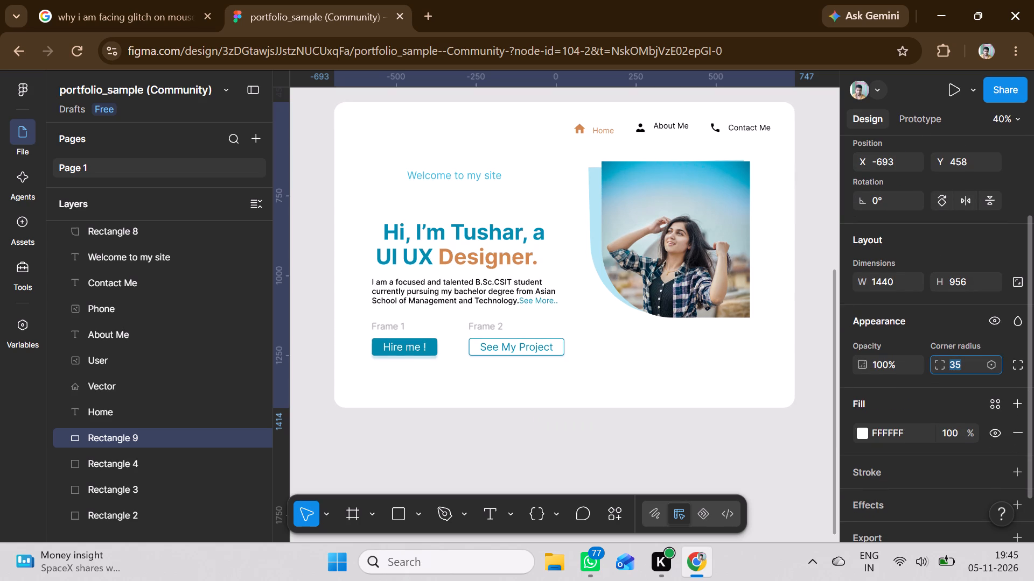
{"action": "key", "text": "Up"}
{"action": "key", "text": "Up"}
{"action": "key", "text": "Up"}
{"action": "key", "text": "Up"}
{"action": "left_click", "coordinate": [901, 396]}
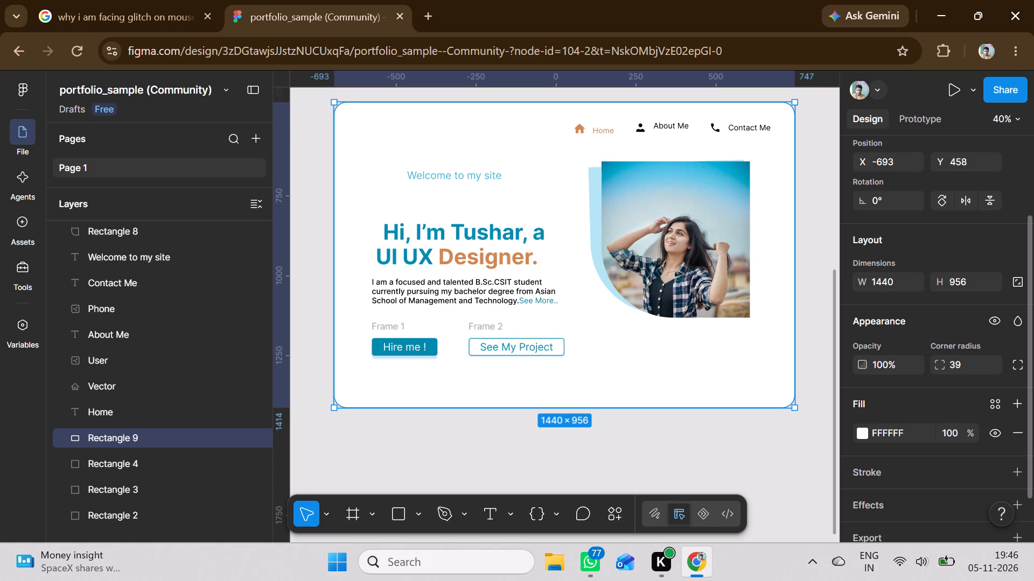
Add a drop shadow effect to the white section rectangle with a Y offset of about 12.
{"action": "scroll", "coordinate": [901, 396], "scroll_direction": "down", "scroll_amount": 1}
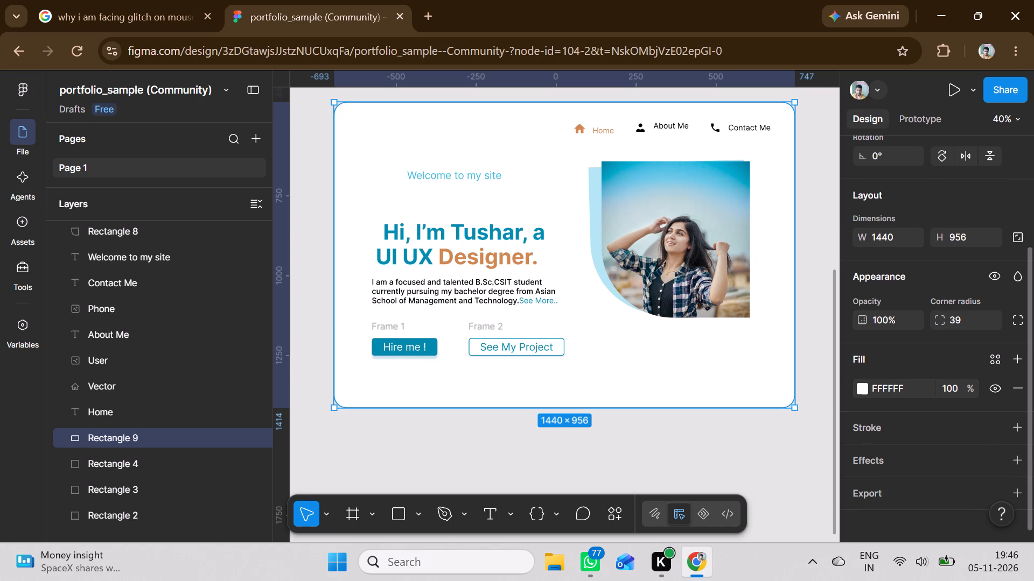
{"action": "left_click", "coordinate": [868, 467]}
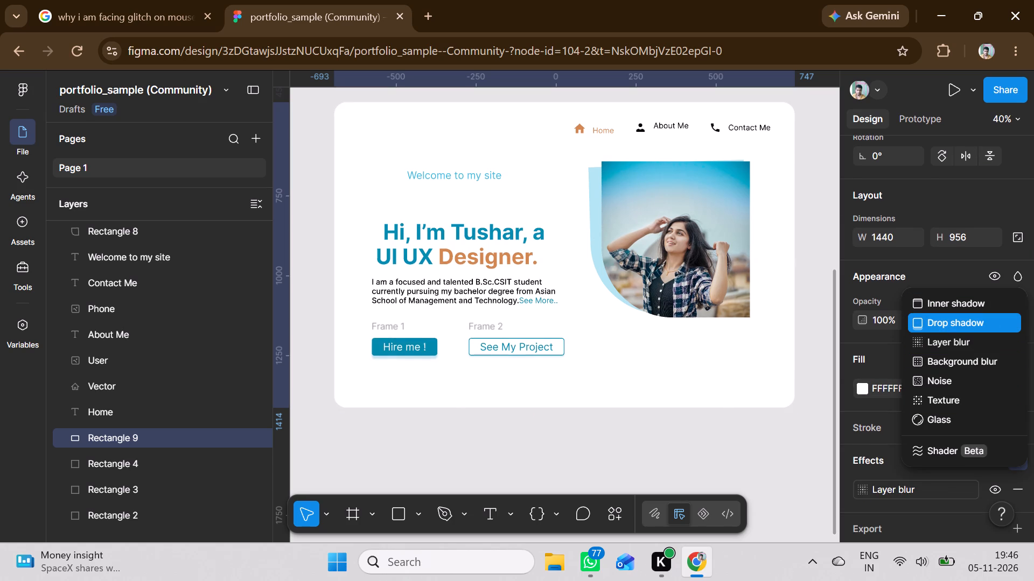
{"action": "left_click", "coordinate": [935, 317]}
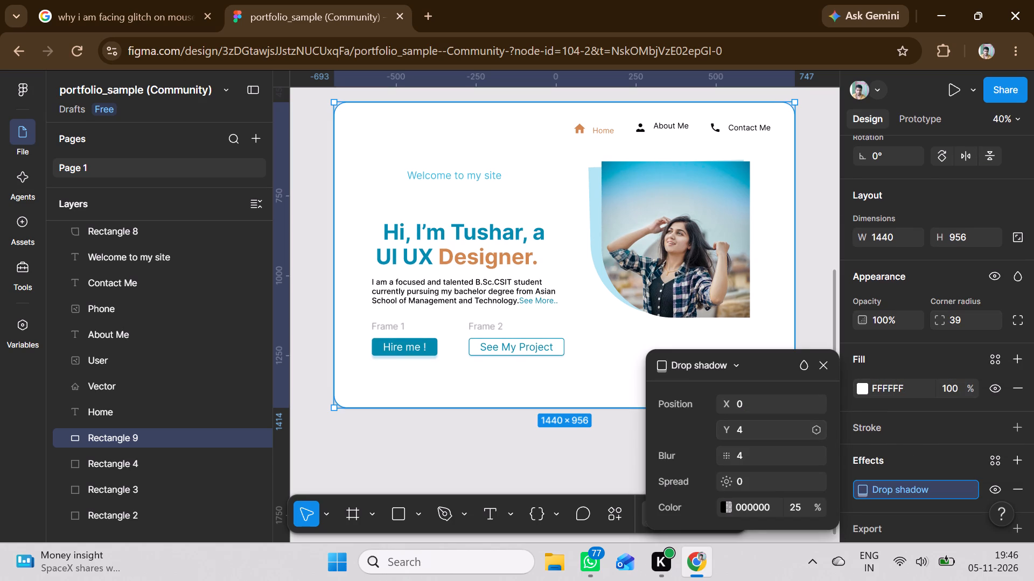
{"action": "left_click", "coordinate": [761, 423]}
{"action": "key", "text": "Up"}
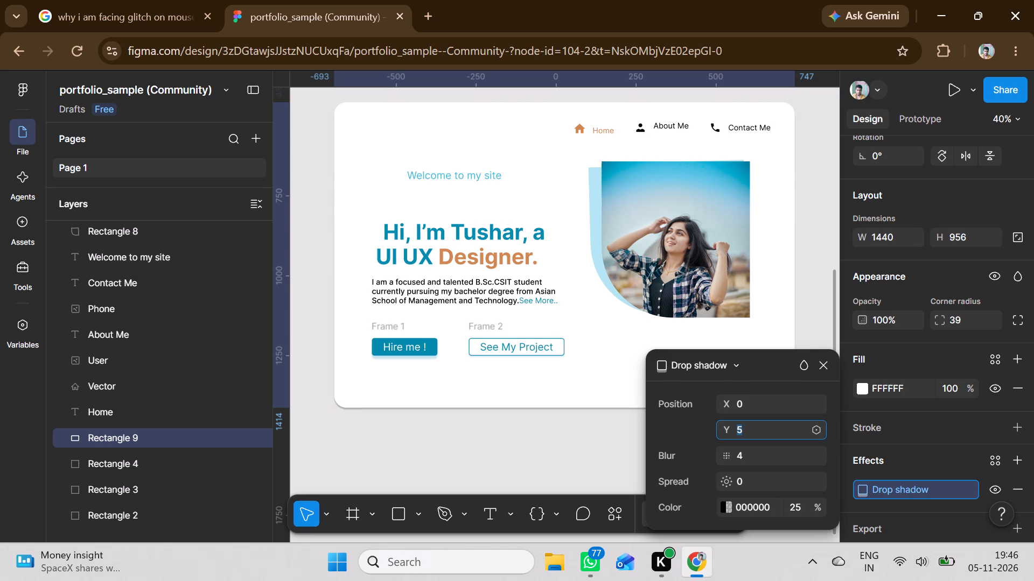
{"action": "key", "text": "Up"}
{"action": "key", "text": "Up"}
{"action": "key", "text": "Up"}
{"action": "key", "text": "Up"}
{"action": "key", "text": "Up"}
{"action": "key", "text": "Up"}
{"action": "key", "text": "Up"}
{"action": "key", "text": "Up"}
{"action": "key", "text": "Up"}
{"action": "key", "text": "Up"}
{"action": "key", "text": "Up"}
{"action": "key", "text": "Up"}
{"action": "key", "text": "Up"}
{"action": "key", "text": "Up"}
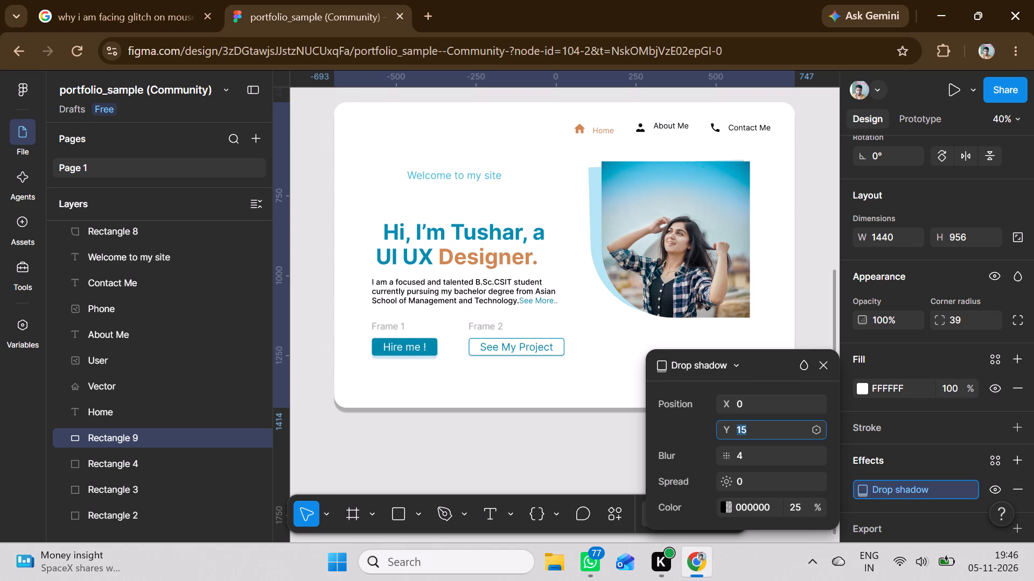
{"action": "key", "text": "Down"}
{"action": "key", "text": "Down"}
{"action": "key", "text": "Down"}
{"action": "key", "text": "Down"}
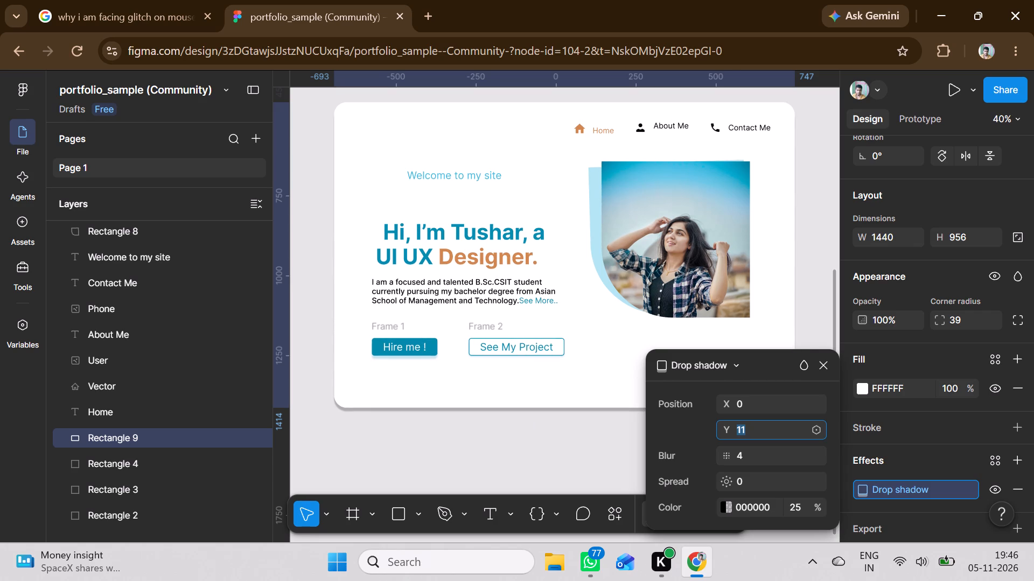
{"action": "key", "text": "Up"}
{"action": "left_click", "coordinate": [590, 462]}
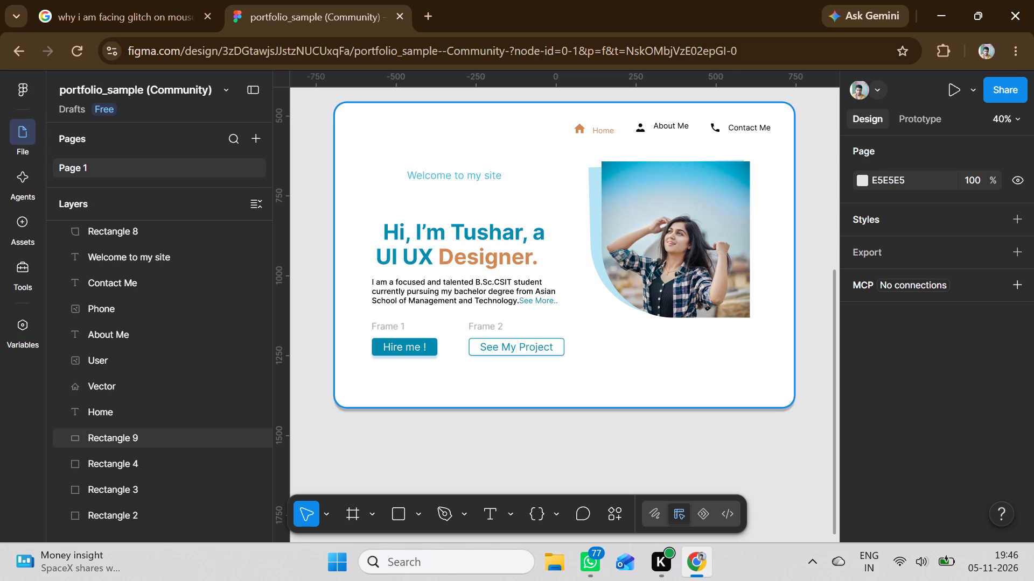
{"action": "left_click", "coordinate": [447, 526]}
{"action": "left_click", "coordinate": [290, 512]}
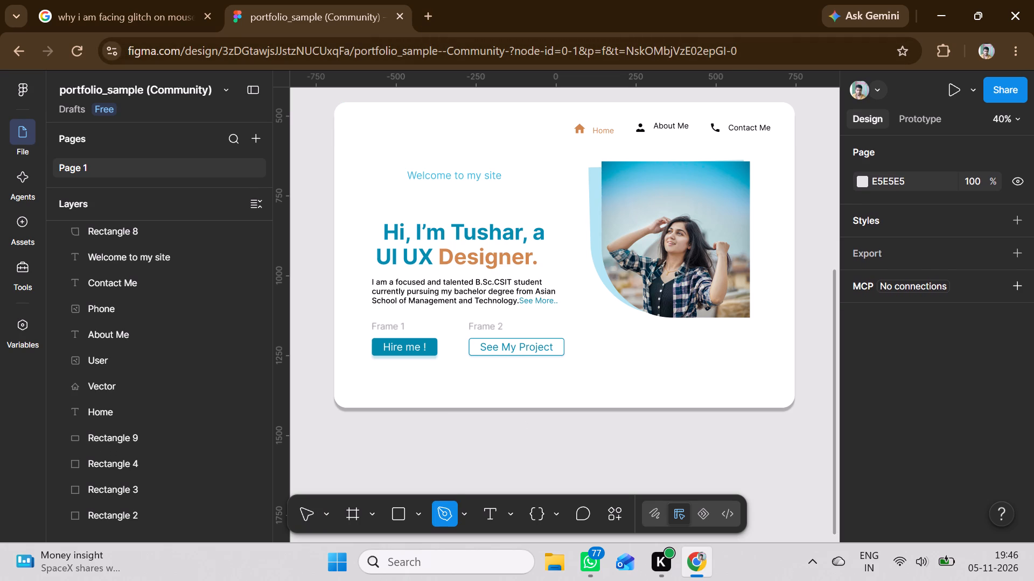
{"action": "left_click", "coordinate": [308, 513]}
Search Google in a new browser tab for "images that can be formed by vector in figma".
{"action": "left_click", "coordinate": [427, 0]}
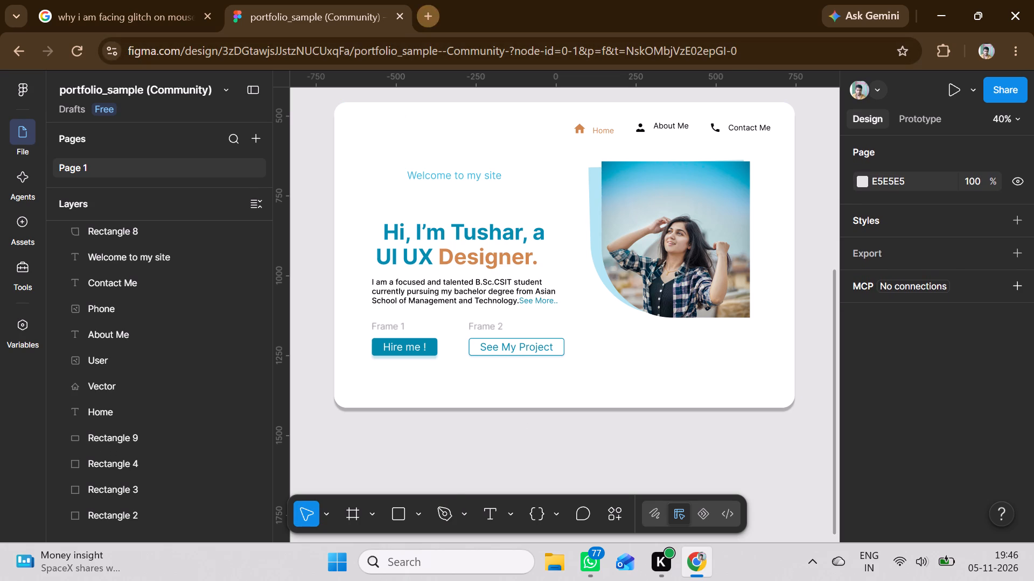
{"action": "left_click", "coordinate": [483, 274]}
{"action": "type", "text": "images that can be formed by vector in"}
{"action": "key", "text": "space"}
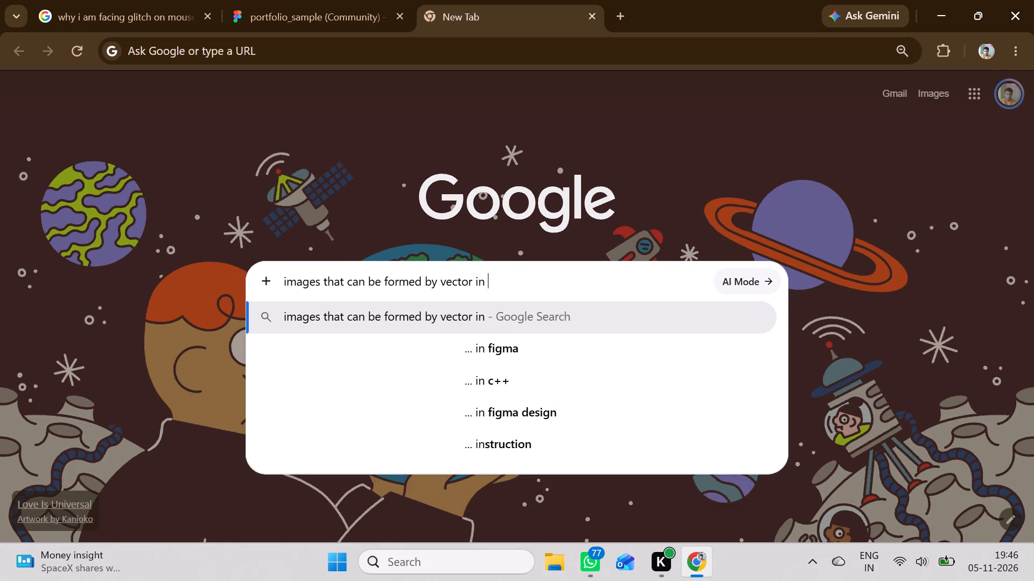
{"action": "type", "text": "figma"}
{"action": "key", "text": "Return"}
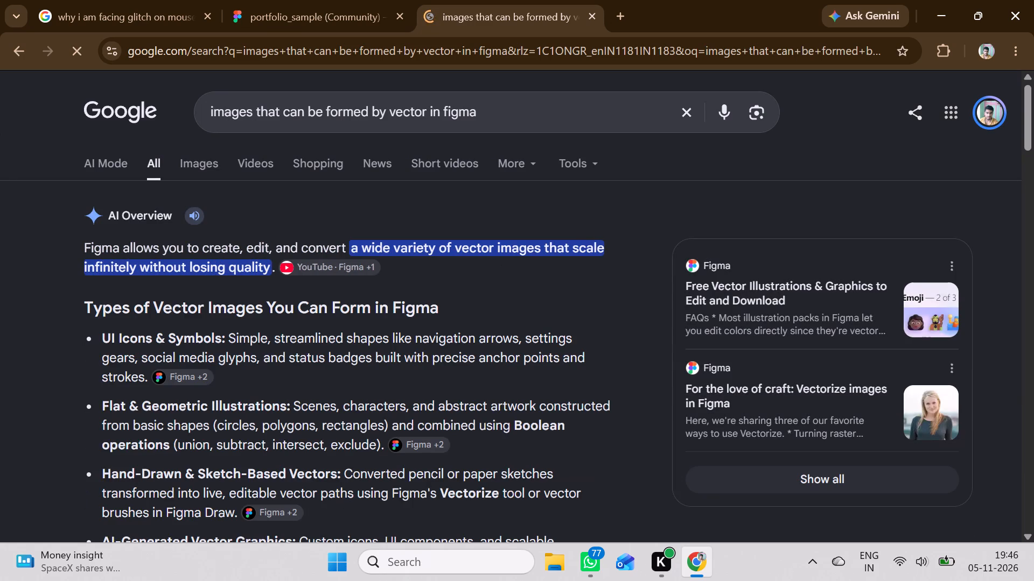
Browse the image results for the search and preview the line drawing of a rabbit on a skateboard.
{"action": "left_click", "coordinate": [183, 169]}
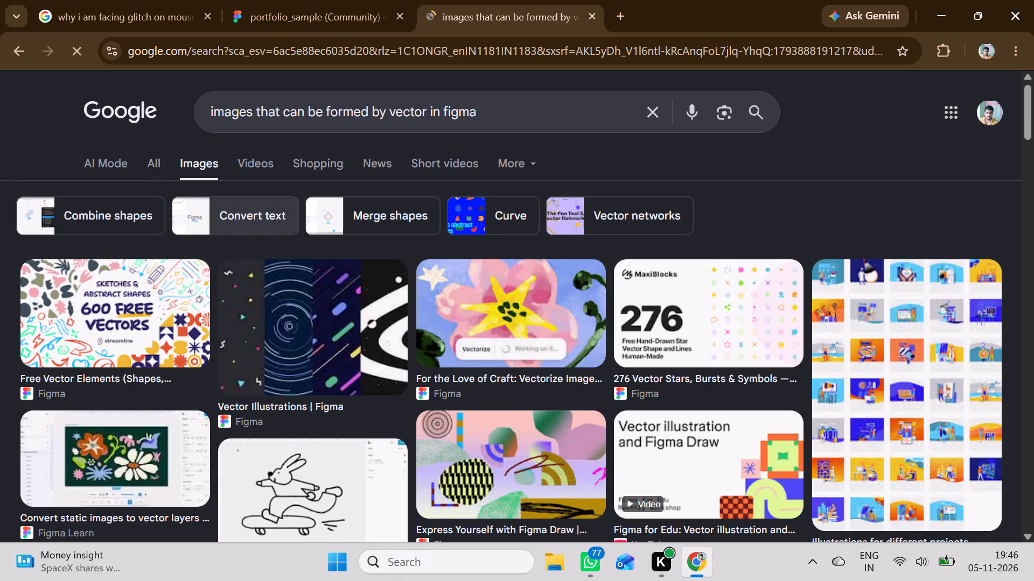
{"action": "scroll", "coordinate": [365, 272], "scroll_direction": "down", "scroll_amount": 2}
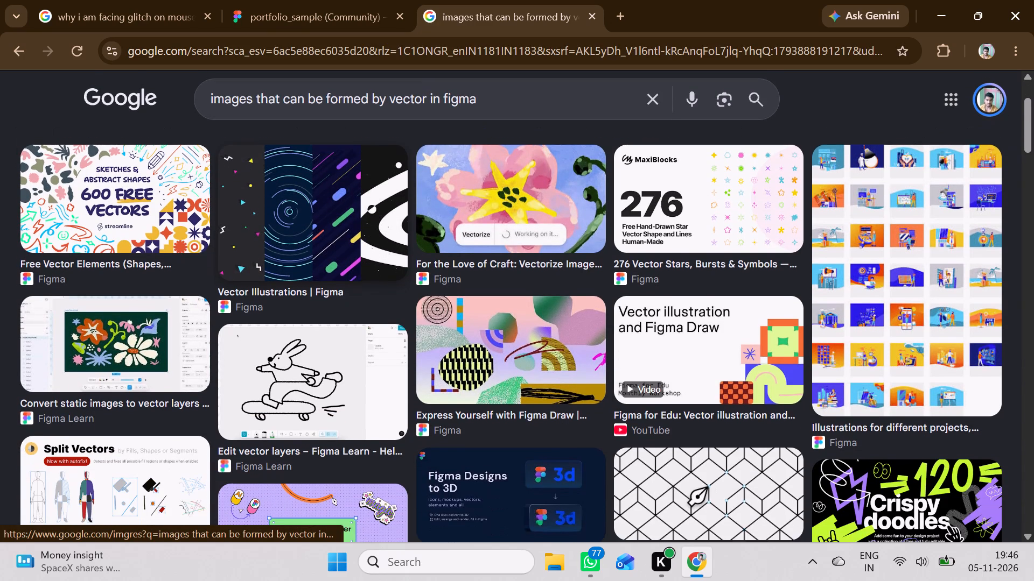
{"action": "left_click", "coordinate": [314, 369]}
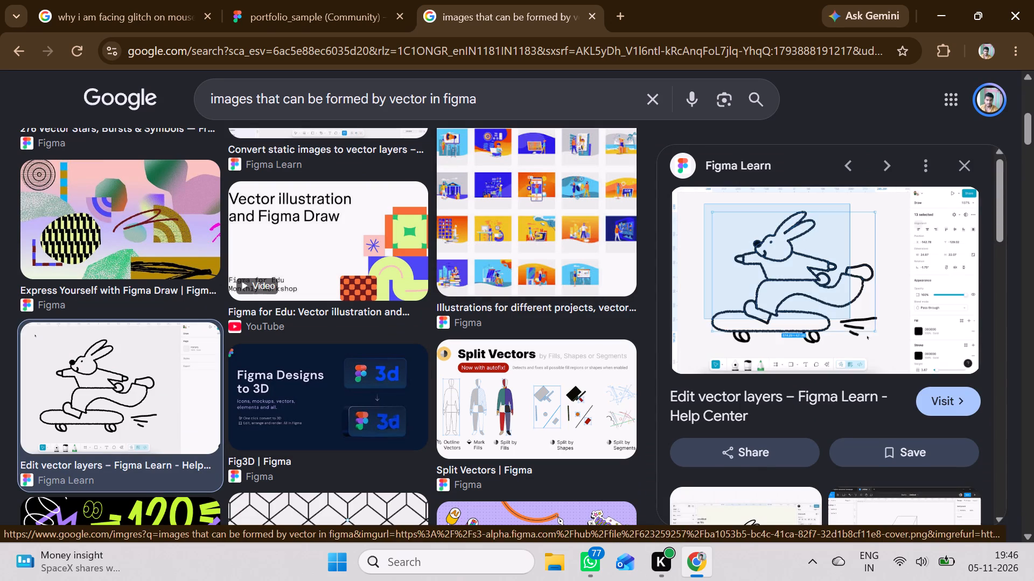
Return to the Figma portfolio file and draw an ellipse about 286 × 177 on the empty canvas below the white section.
{"action": "left_click", "coordinate": [301, 22]}
{"action": "scroll", "coordinate": [492, 339], "scroll_direction": "down", "scroll_amount": 2}
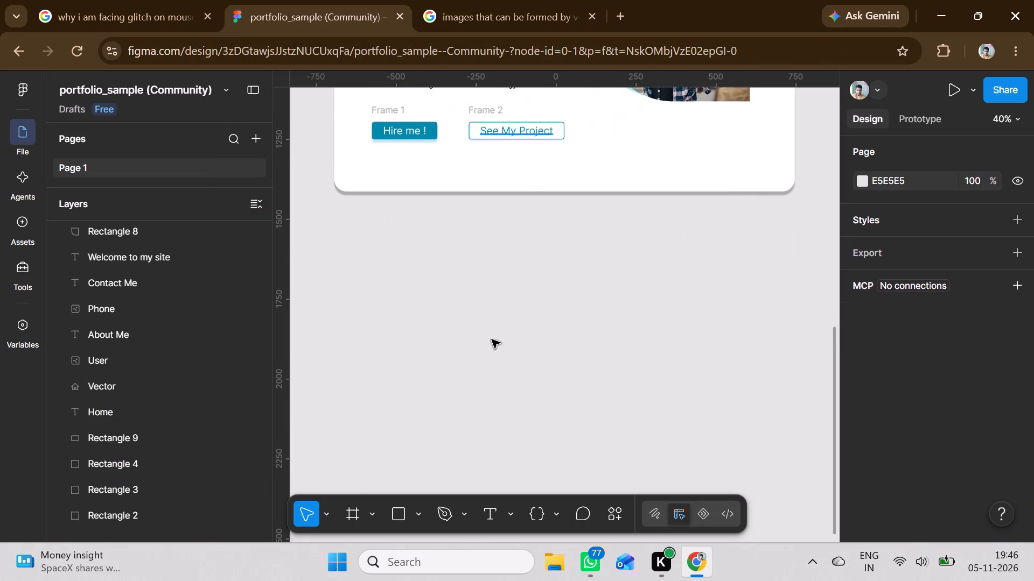
{"action": "scroll", "coordinate": [492, 339], "scroll_direction": "down", "scroll_amount": 1}
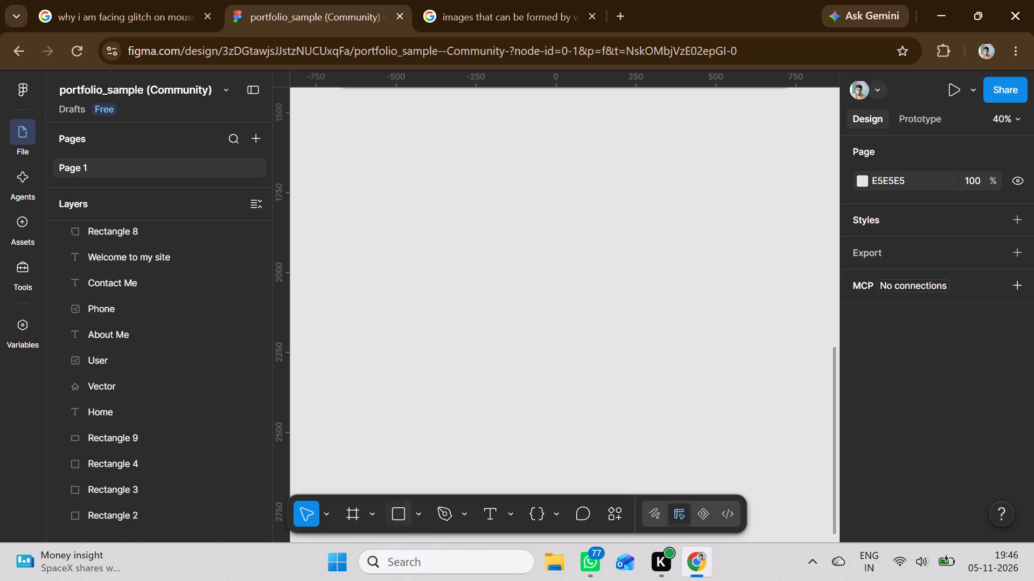
{"action": "left_click", "coordinate": [420, 516]}
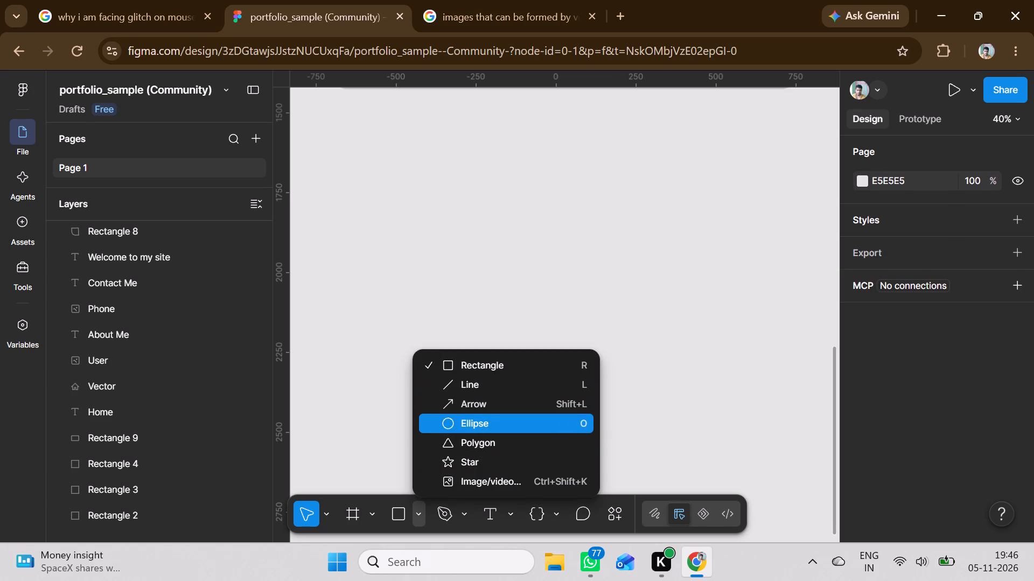
{"action": "left_click", "coordinate": [452, 427]}
{"action": "left_click_drag", "start_coordinate": [435, 187], "coordinate": [441, 188]}
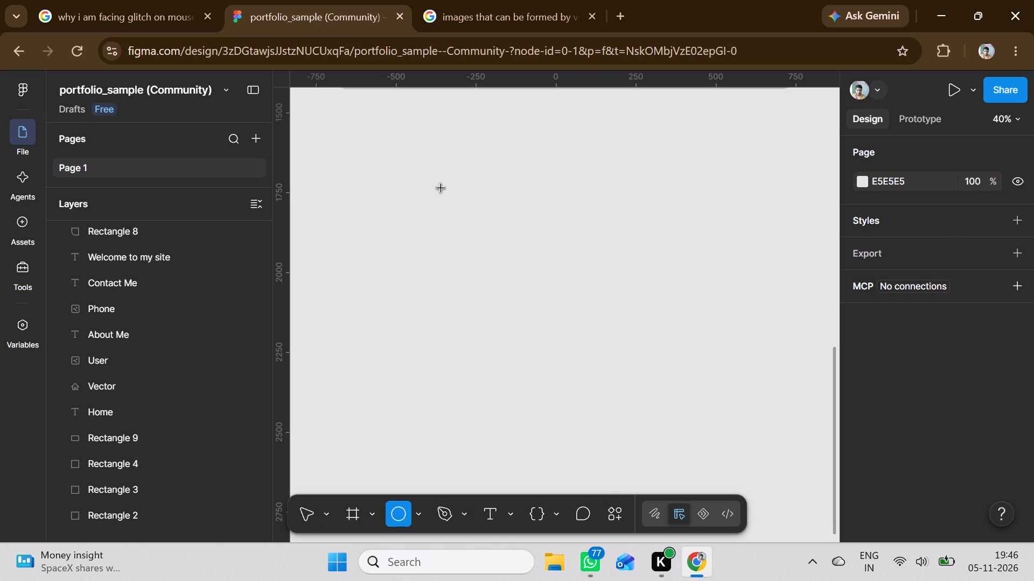
{"action": "left_click_drag", "start_coordinate": [441, 188], "coordinate": [526, 243]}
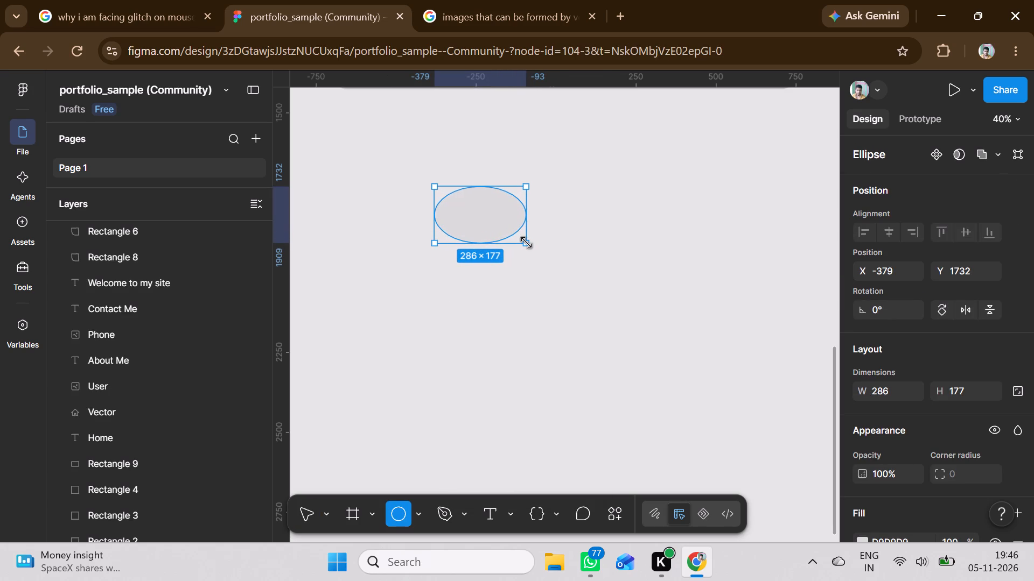
Examine the rabbit-on-skateboard drawing in the image results and open its Figma Learn article, "Edit vector layers".
{"action": "left_click", "coordinate": [488, 18]}
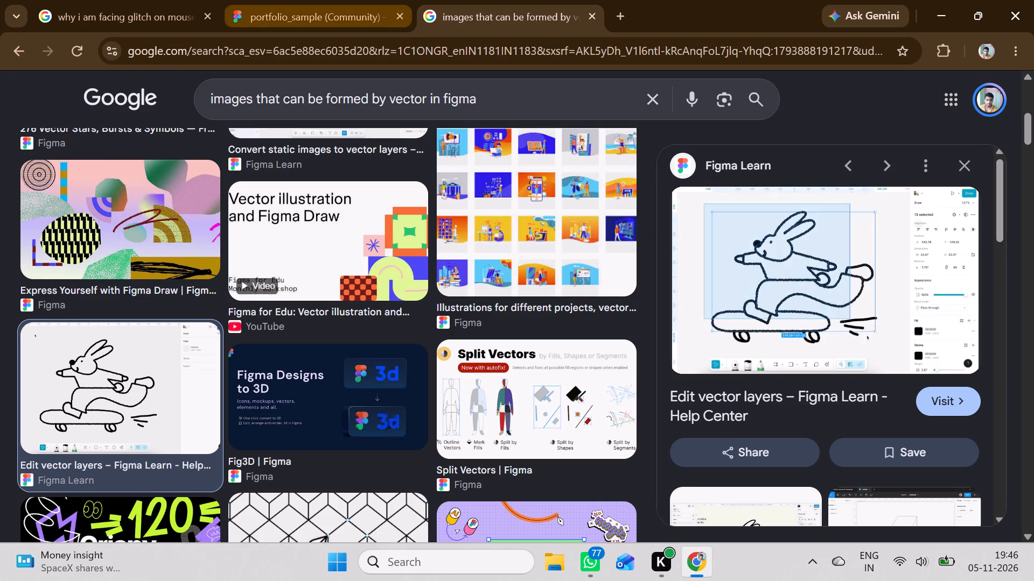
{"action": "left_click", "coordinate": [345, 1]}
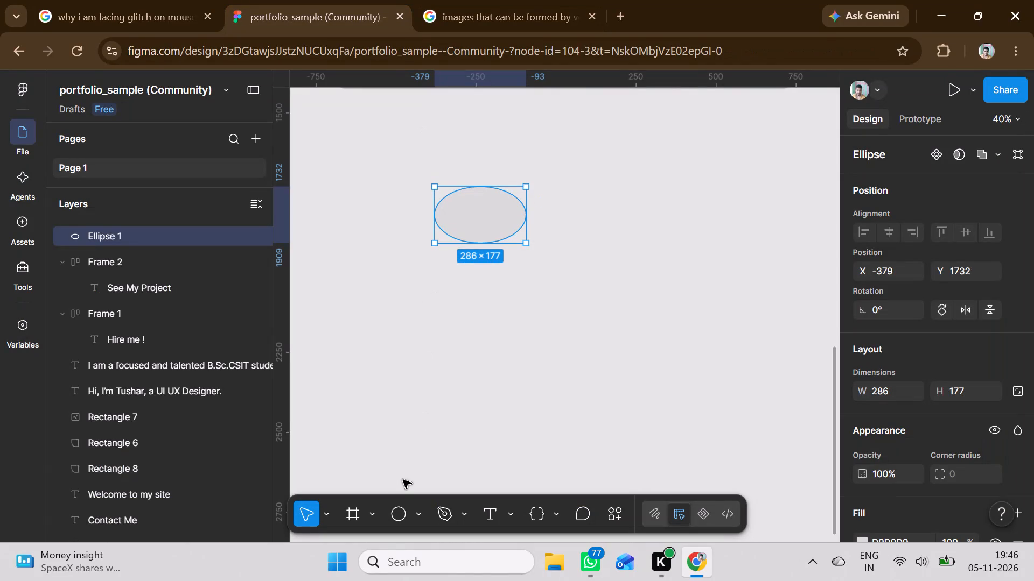
{"action": "left_click", "coordinate": [423, 392]}
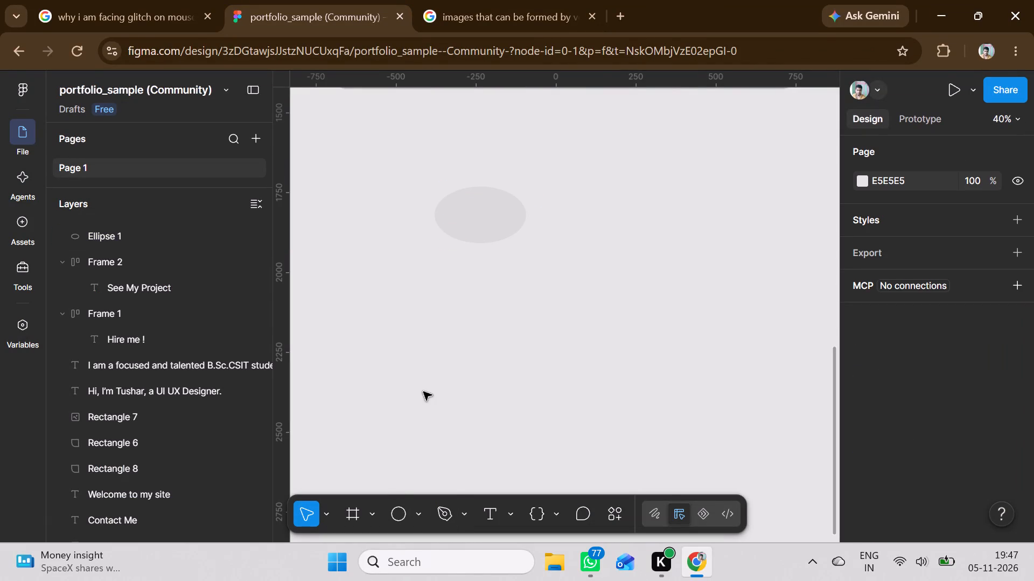
{"action": "left_click", "coordinate": [441, 8]}
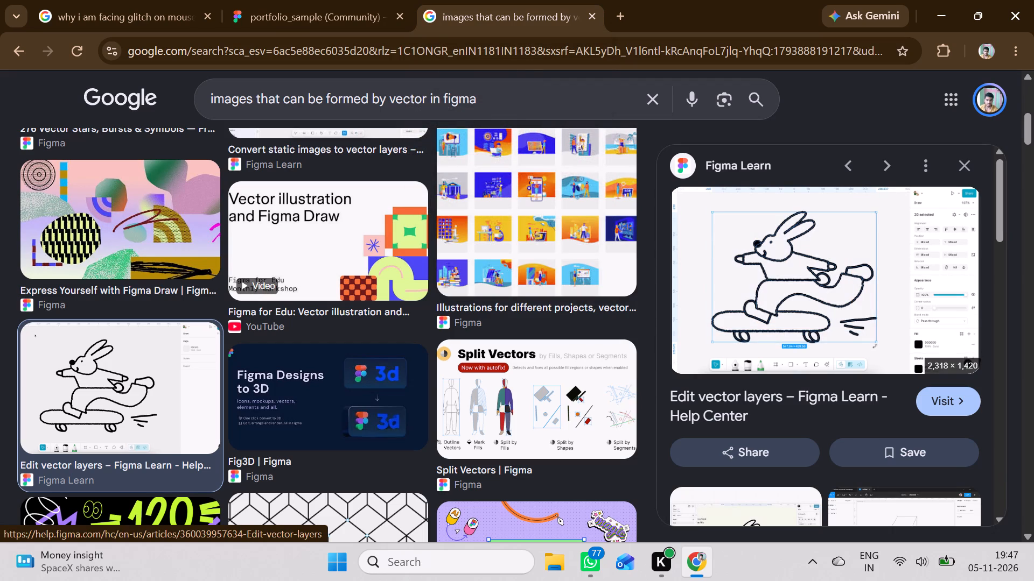
{"action": "left_click", "coordinate": [946, 397]}
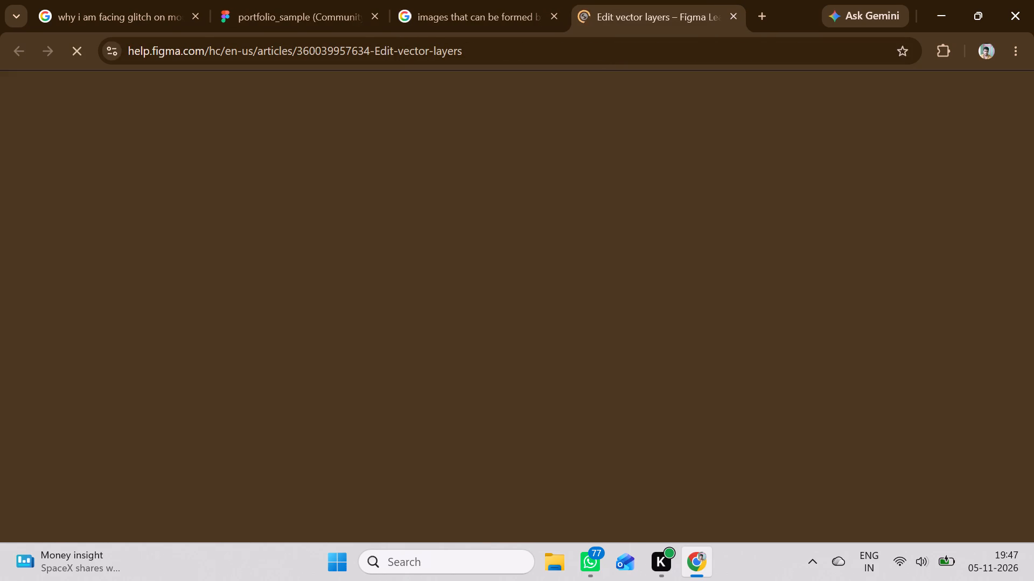
{"action": "left_click", "coordinate": [367, 4]}
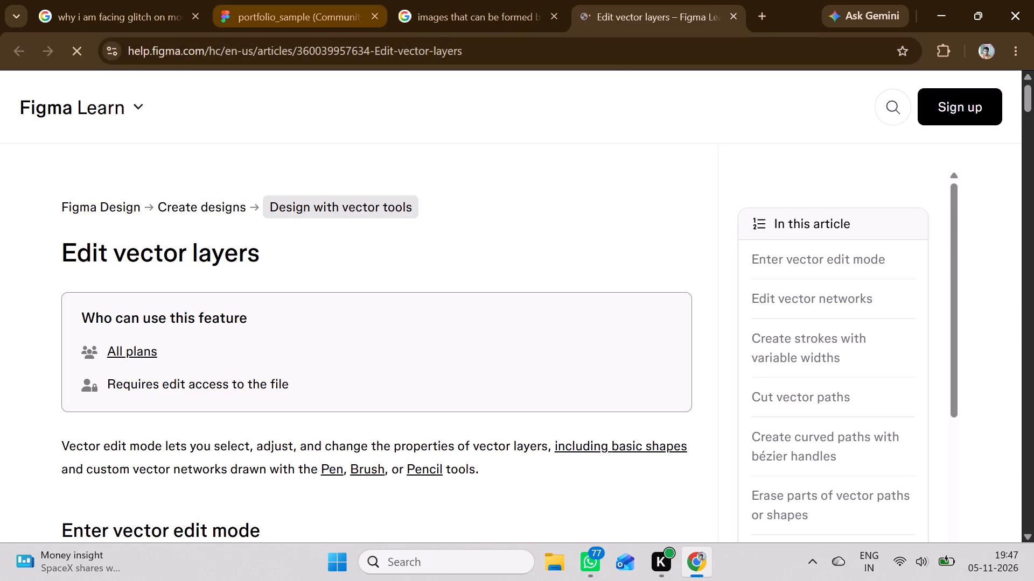
{"action": "left_click", "coordinate": [460, 8]}
{"action": "scroll", "coordinate": [505, 243], "scroll_direction": "down", "scroll_amount": 1}
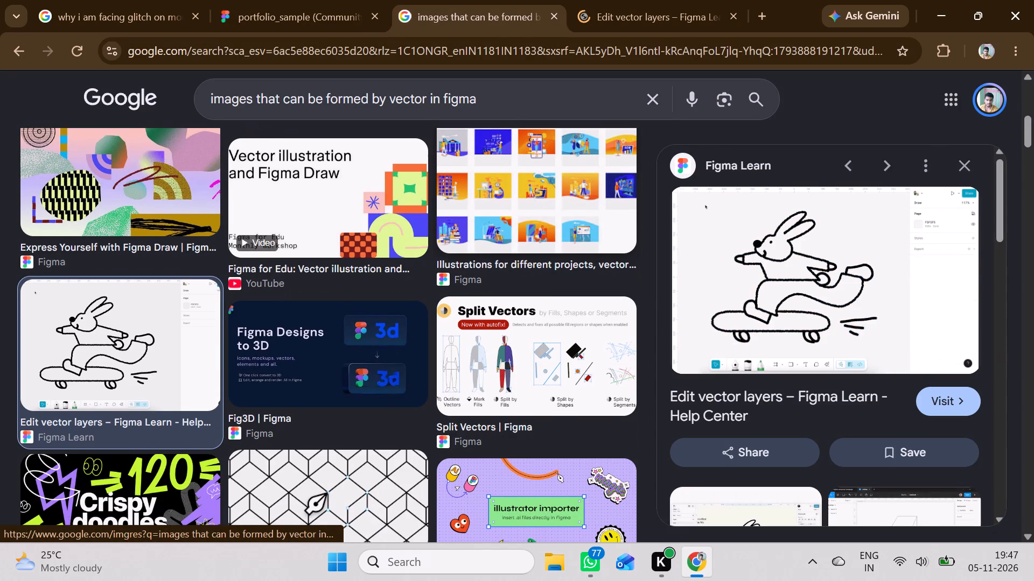
{"action": "scroll", "coordinate": [505, 243], "scroll_direction": "down", "scroll_amount": 1}
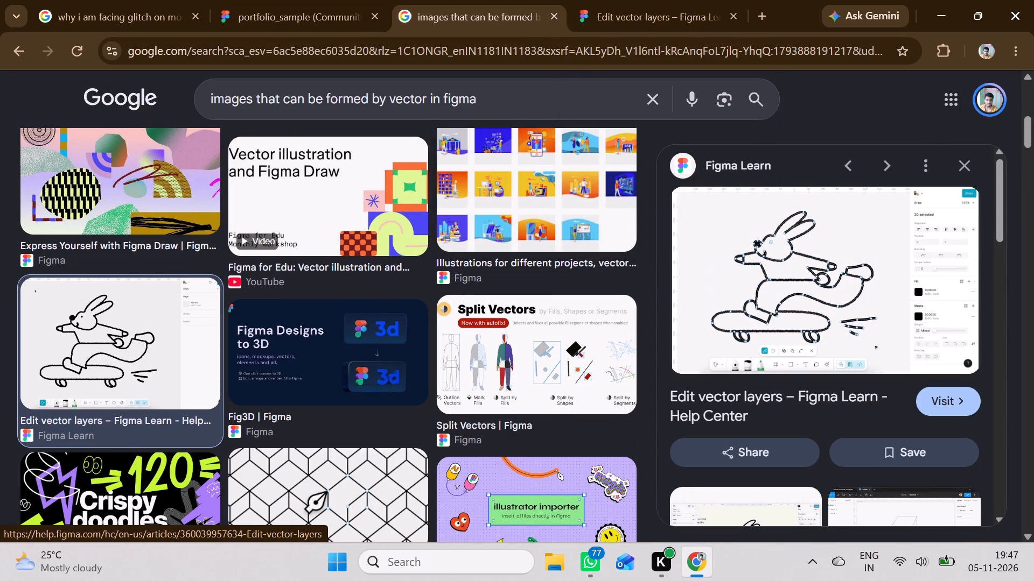
Return to the Figma portfolio file and add a near-black stroke to the ellipse below the white section.
{"action": "left_click", "coordinate": [299, 18]}
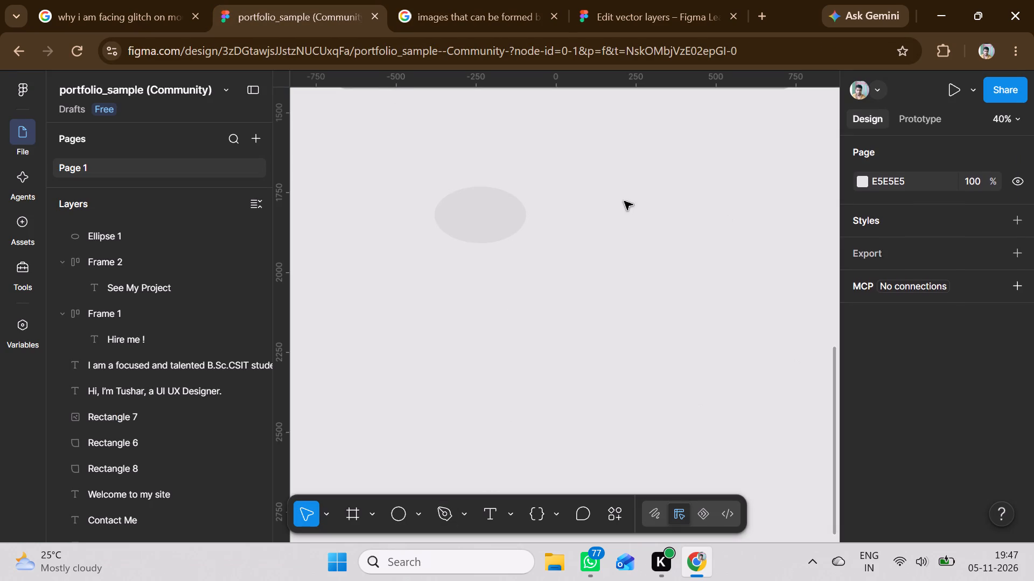
{"action": "left_click", "coordinate": [493, 228]}
{"action": "scroll", "coordinate": [986, 372], "scroll_direction": "down", "scroll_amount": 1}
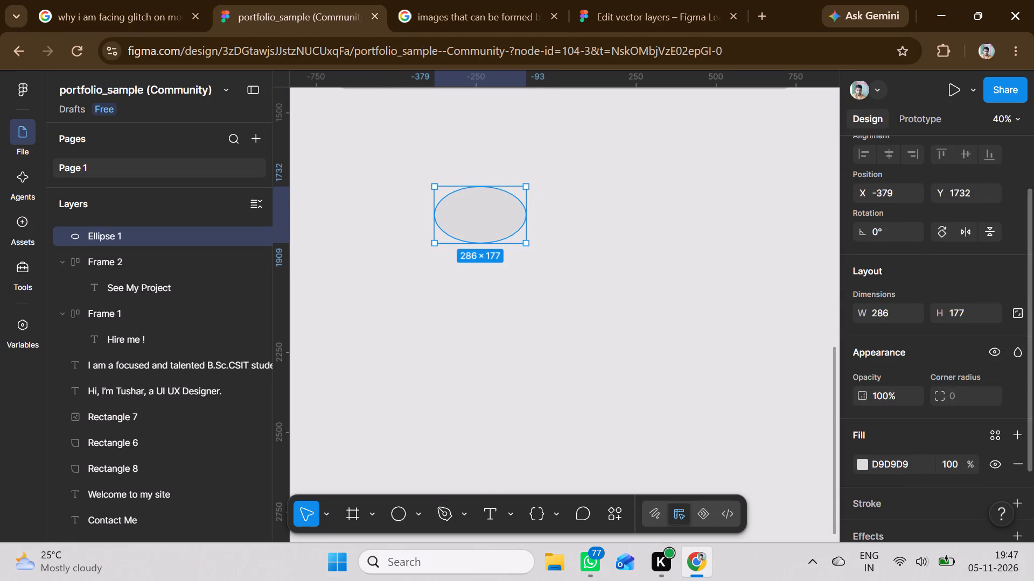
{"action": "scroll", "coordinate": [986, 372], "scroll_direction": "down", "scroll_amount": 1}
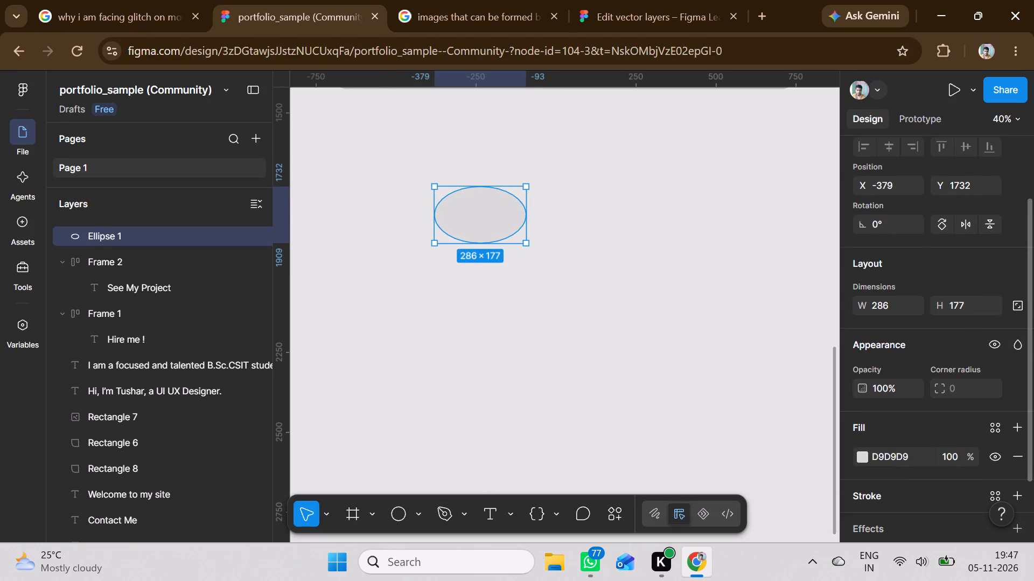
{"action": "scroll", "coordinate": [891, 503], "scroll_direction": "down", "scroll_amount": 1}
{"action": "left_click", "coordinate": [879, 477]}
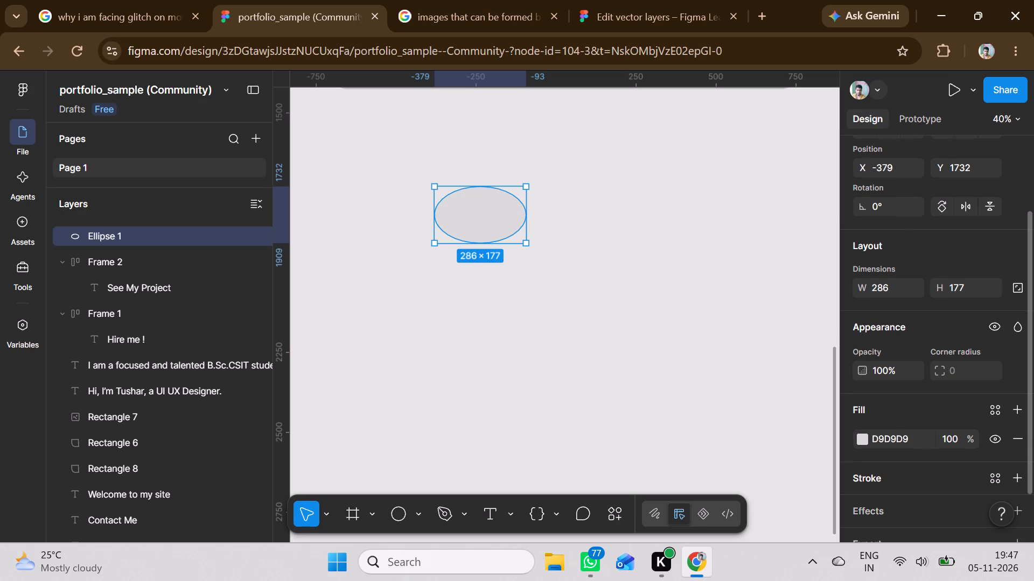
{"action": "left_click", "coordinate": [663, 380]}
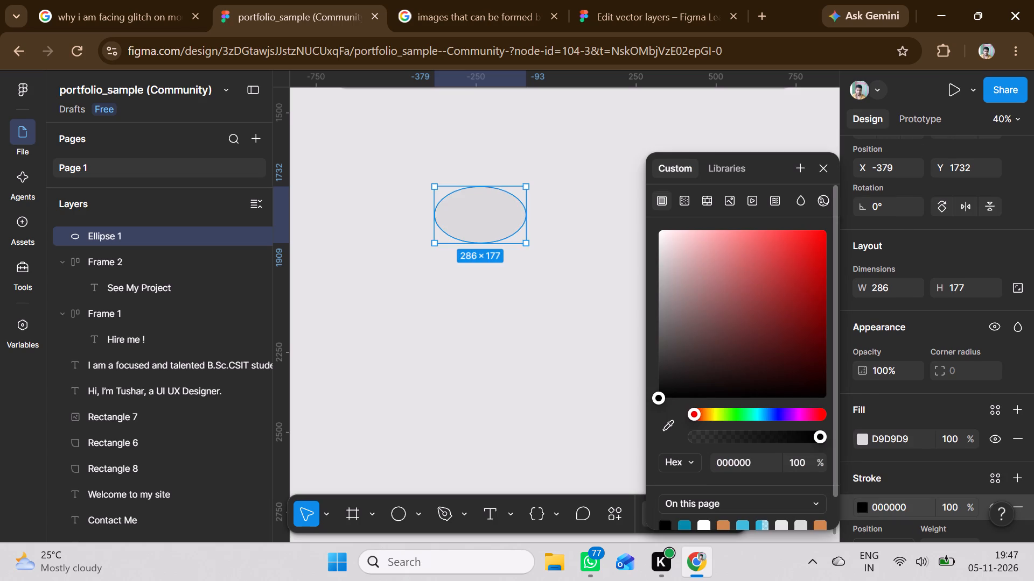
{"action": "left_click", "coordinate": [591, 385]}
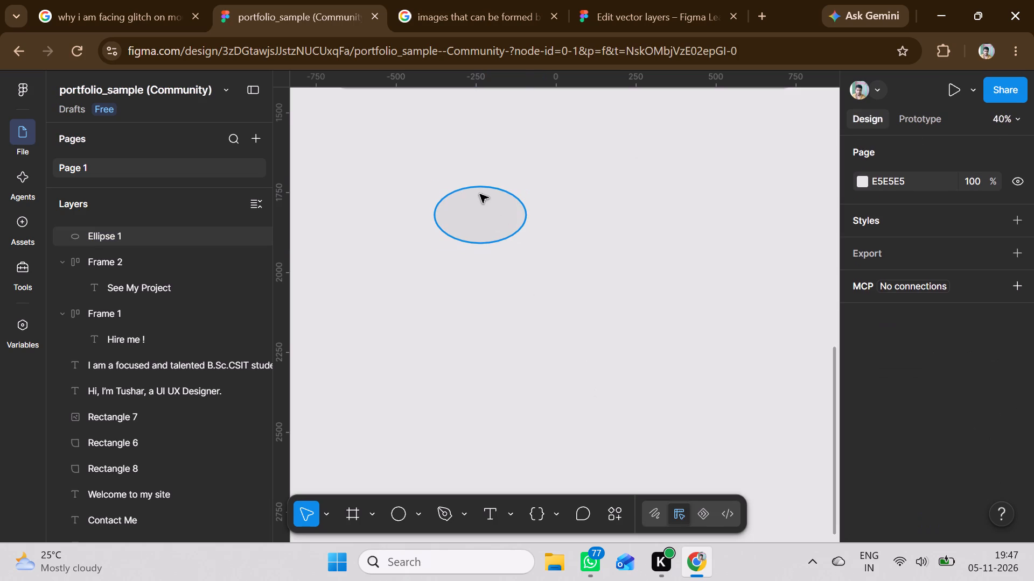
Change the outlined ellipse's fill colour to white (FFFFFF).
{"action": "left_click", "coordinate": [480, 194]}
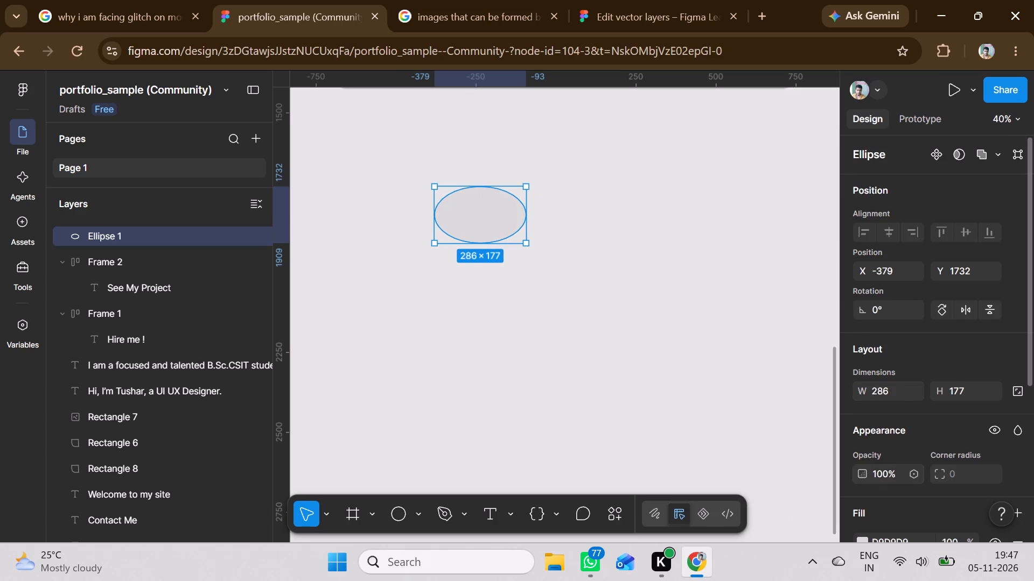
{"action": "scroll", "coordinate": [867, 479], "scroll_direction": "down", "scroll_amount": 1}
{"action": "left_click", "coordinate": [861, 499]}
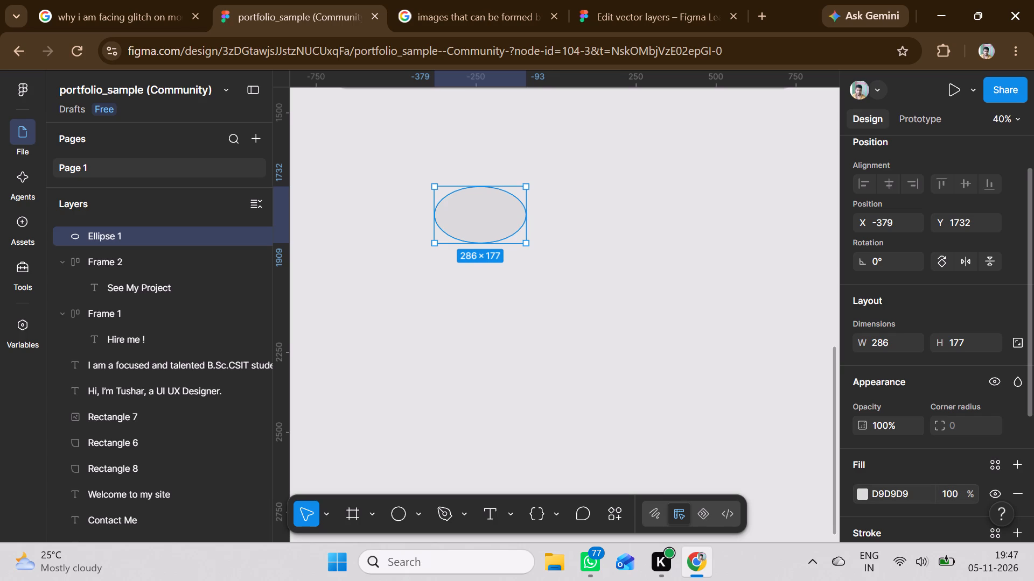
{"action": "left_click", "coordinate": [861, 493]}
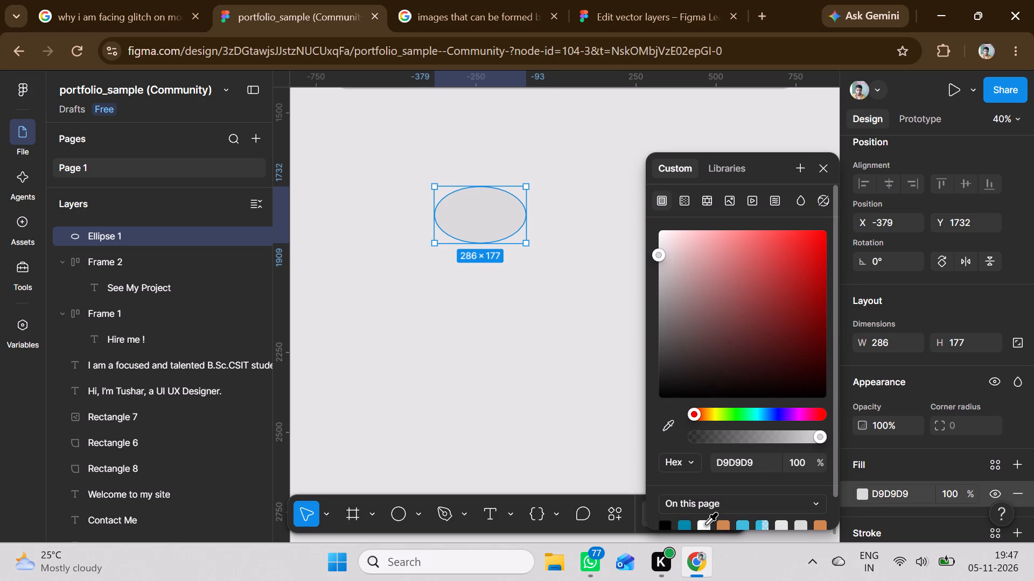
{"action": "scroll", "coordinate": [700, 475], "scroll_direction": "down", "scroll_amount": 1}
{"action": "left_click", "coordinate": [706, 493]}
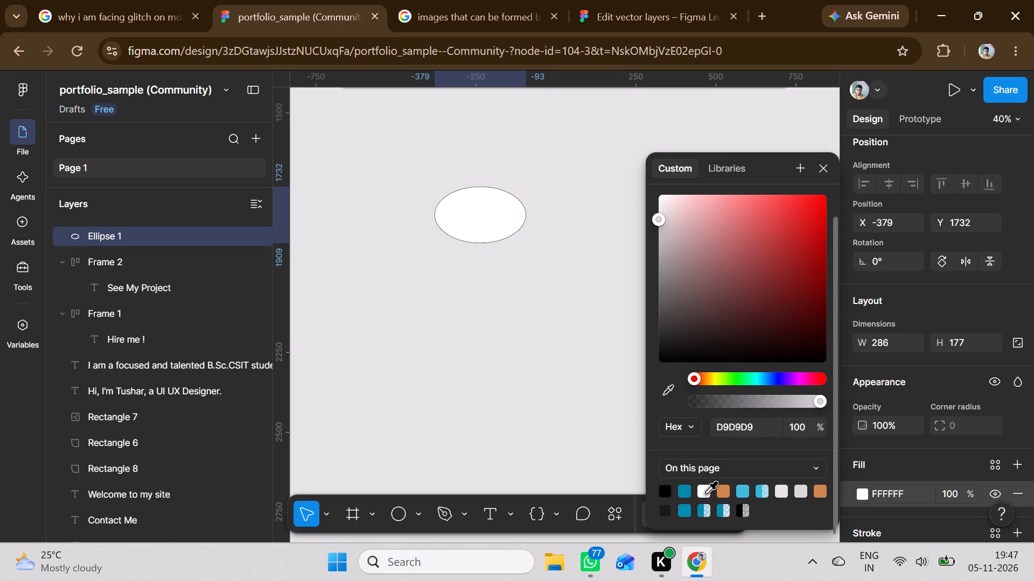
{"action": "left_click", "coordinate": [527, 389]}
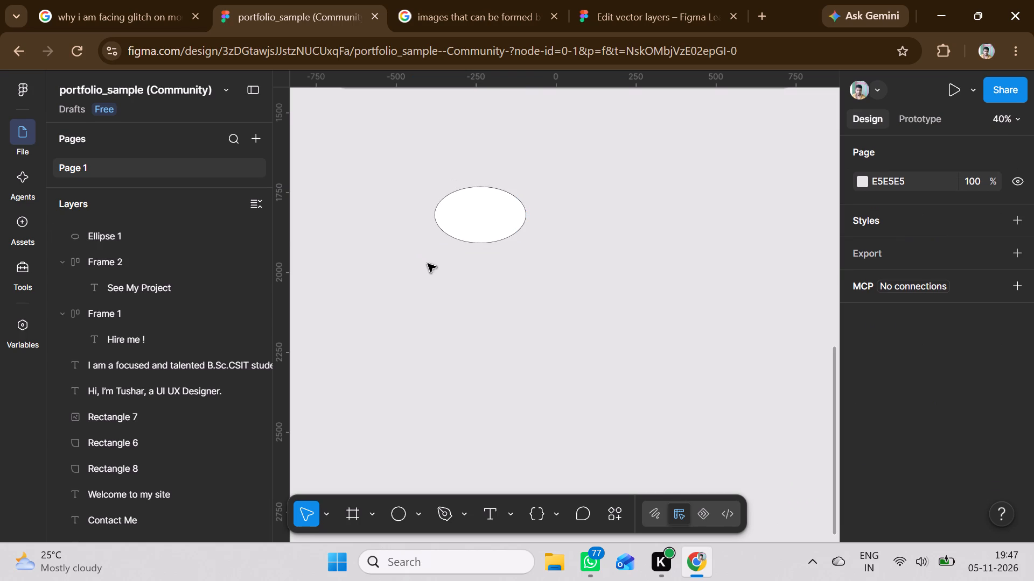
Draw a second ellipse and place it over the white ellipse's lower-left edge, sized about 200 × 162.
{"action": "left_click", "coordinate": [398, 516]}
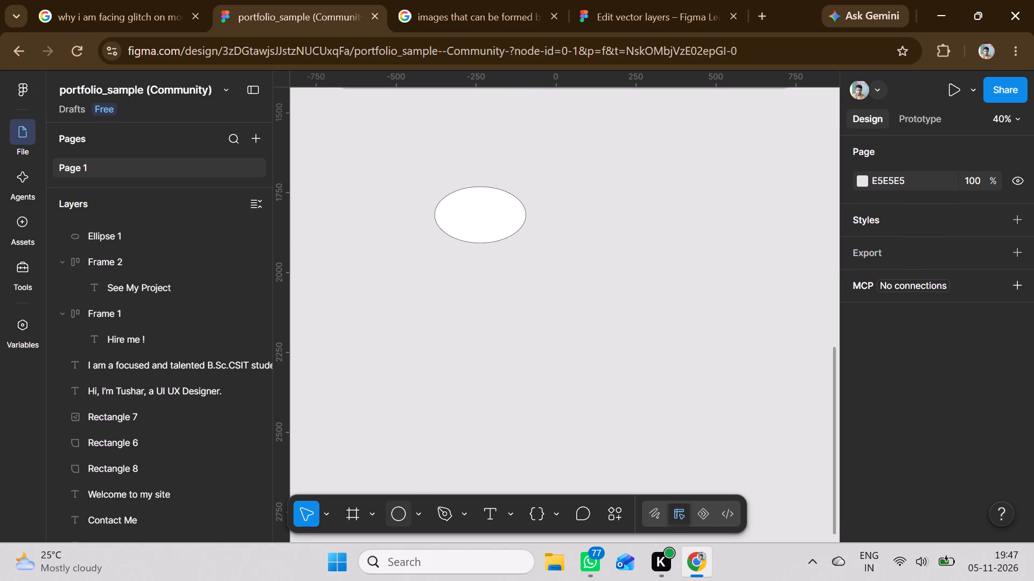
{"action": "left_click_drag", "start_coordinate": [470, 328], "coordinate": [527, 366]}
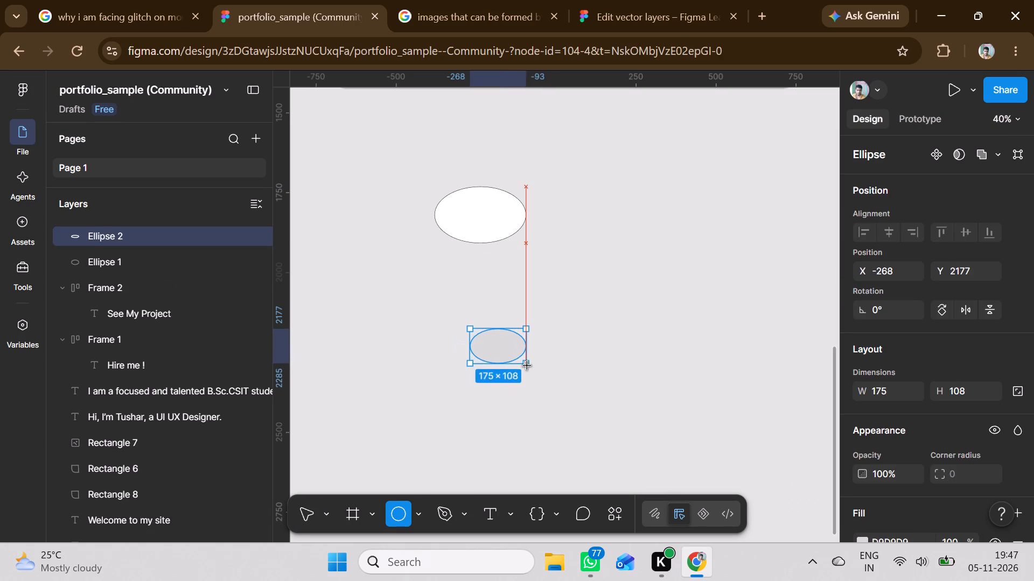
{"action": "left_click_drag", "start_coordinate": [527, 366], "coordinate": [535, 378]}
{"action": "left_click", "coordinate": [567, 345]}
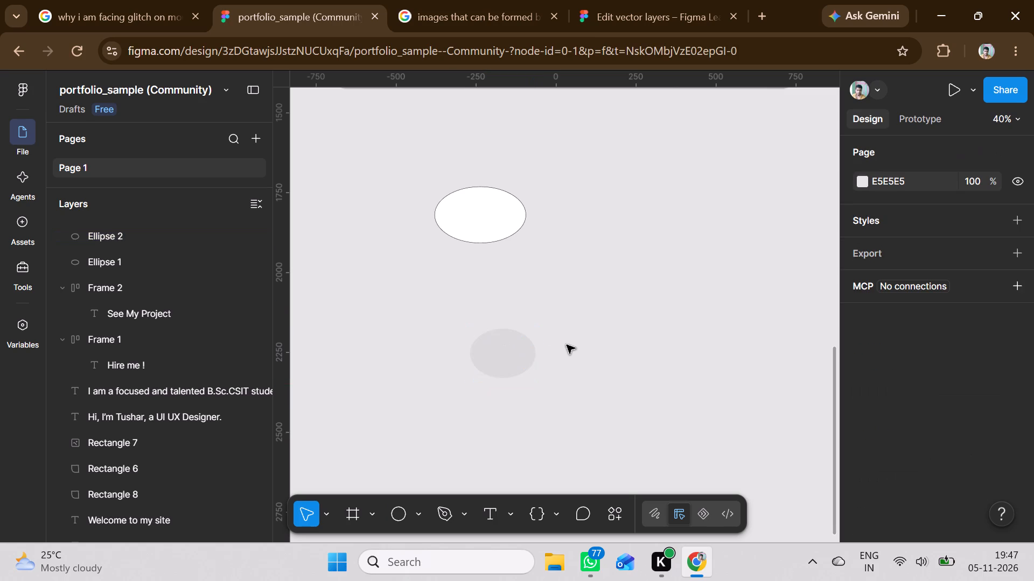
{"action": "left_click_drag", "start_coordinate": [496, 353], "coordinate": [458, 221]}
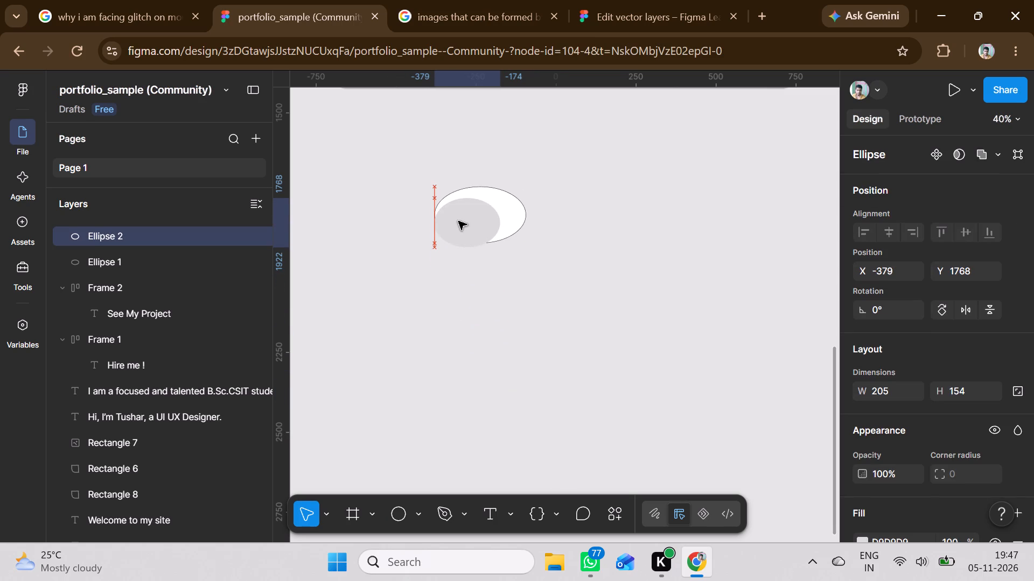
{"action": "left_click_drag", "start_coordinate": [458, 221], "coordinate": [450, 233]}
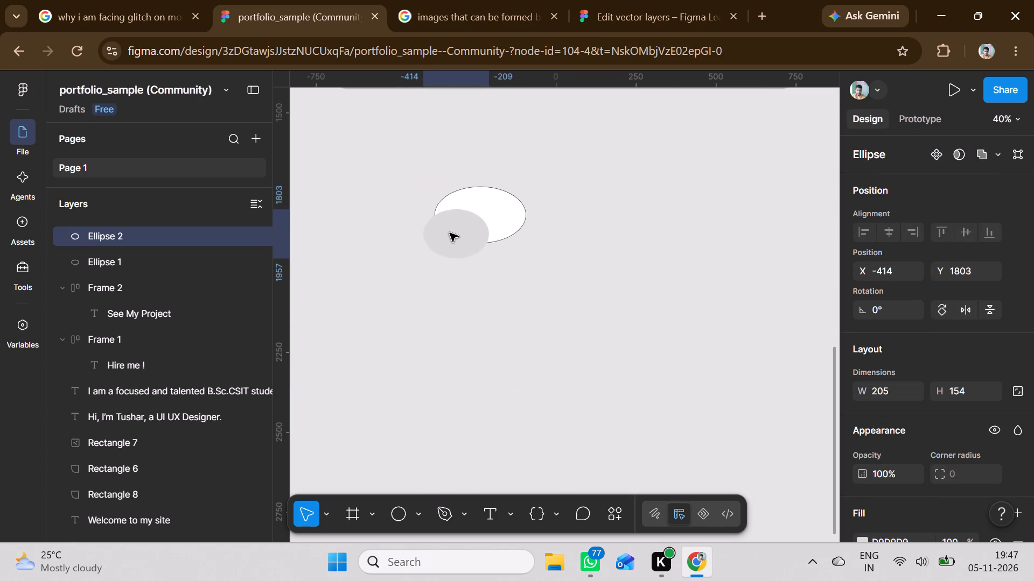
{"action": "left_click_drag", "start_coordinate": [450, 233], "coordinate": [450, 234]}
{"action": "left_click", "coordinate": [490, 207]}
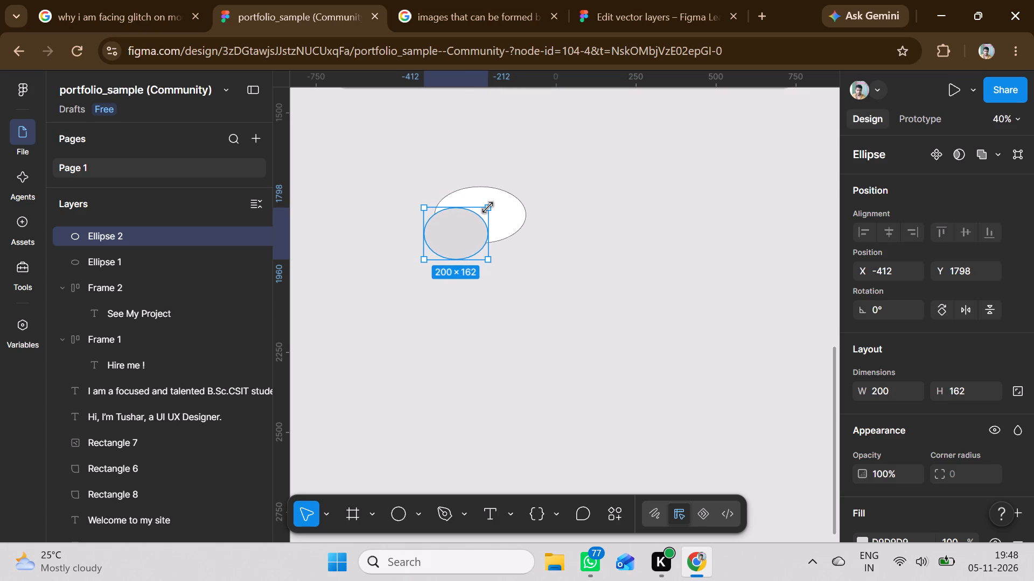
Draw a small ellipse about 61 × 43 and place it on the lower-left edge of the grey ellipse.
{"action": "left_click", "coordinate": [392, 519]}
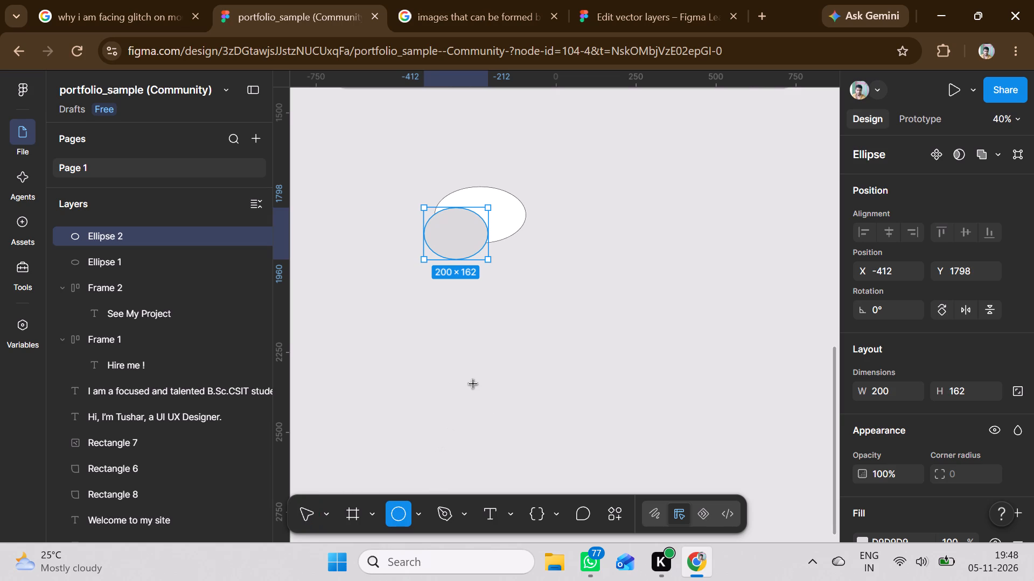
{"action": "left_click_drag", "start_coordinate": [473, 384], "coordinate": [492, 398]}
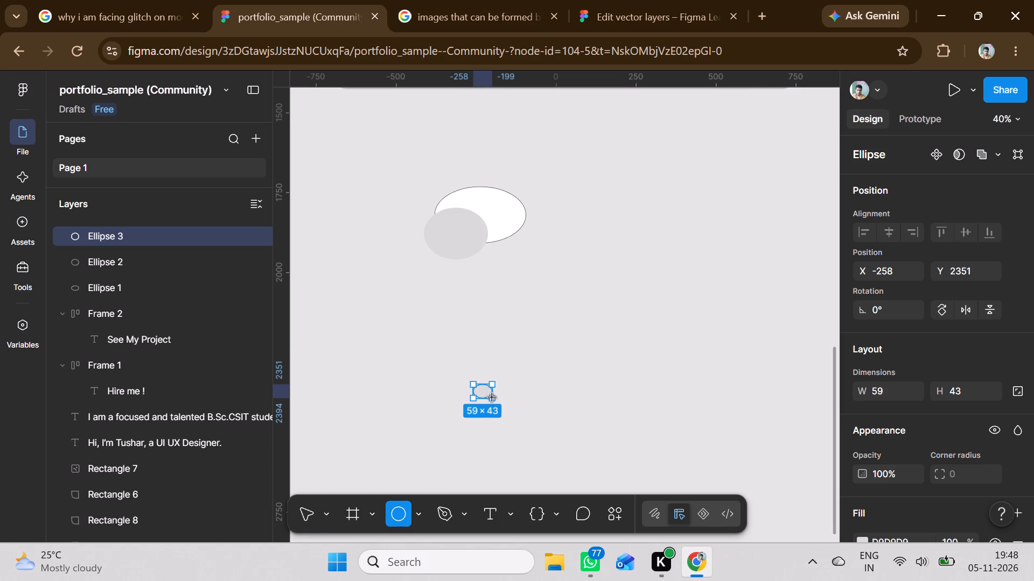
{"action": "left_click_drag", "start_coordinate": [492, 398], "coordinate": [493, 398]}
{"action": "left_click", "coordinate": [516, 393]}
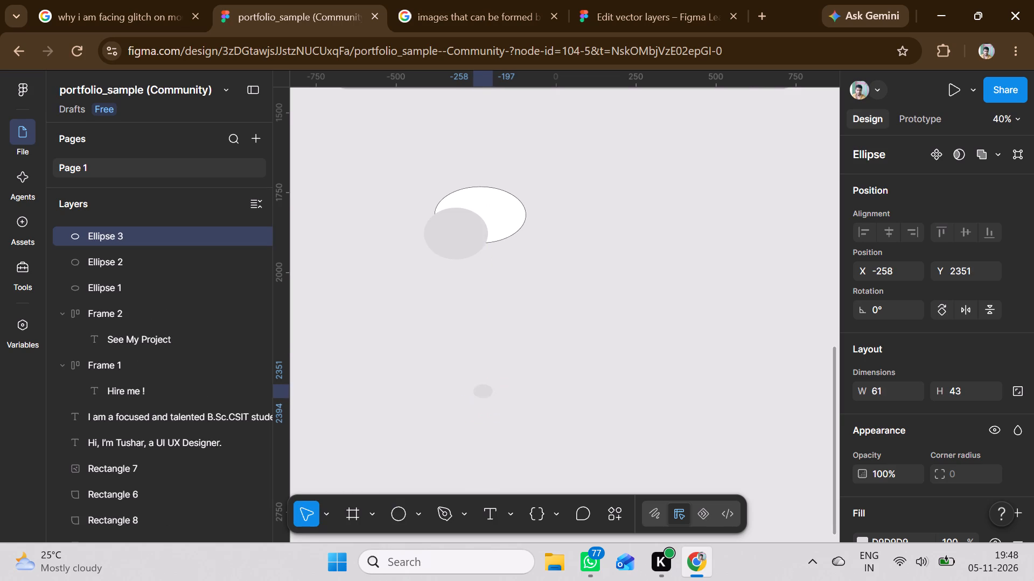
{"action": "left_click_drag", "start_coordinate": [480, 395], "coordinate": [437, 271]}
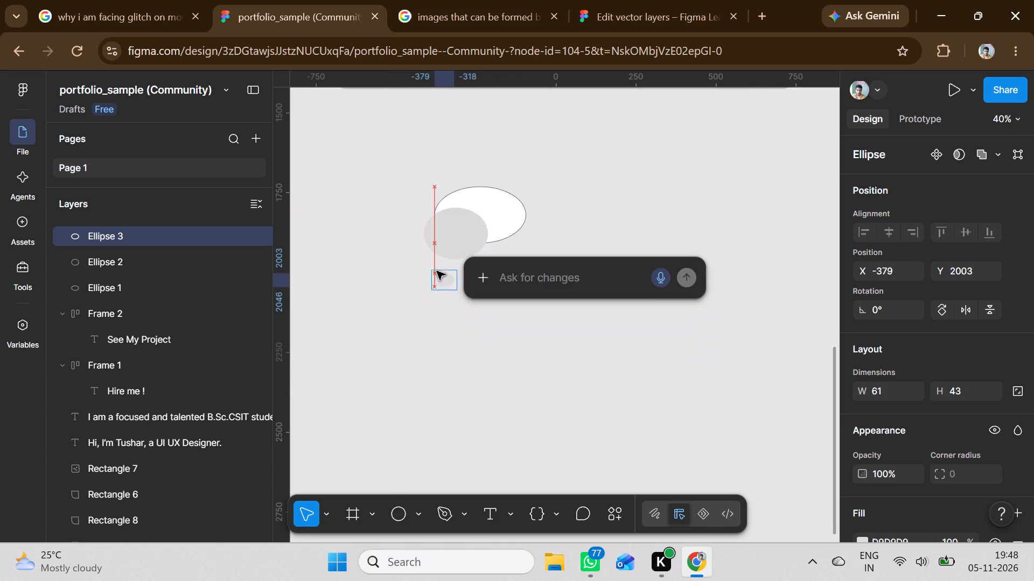
{"action": "left_click_drag", "start_coordinate": [437, 271], "coordinate": [431, 256]}
{"action": "left_click", "coordinate": [571, 360]}
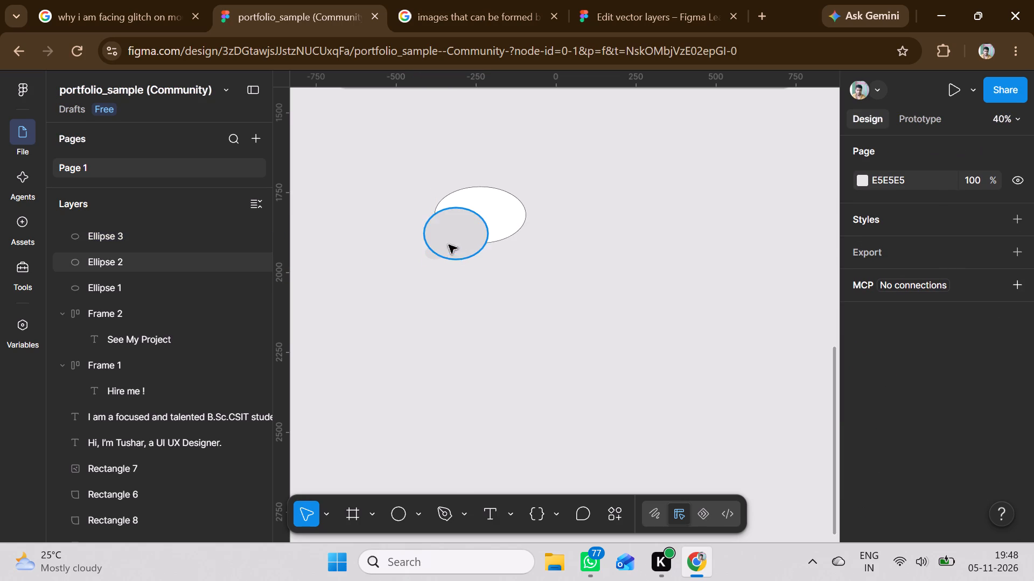
Add a stroke in colour 1A1919 to the small ellipse.
{"action": "left_click", "coordinate": [430, 254]}
{"action": "left_click", "coordinate": [893, 467]}
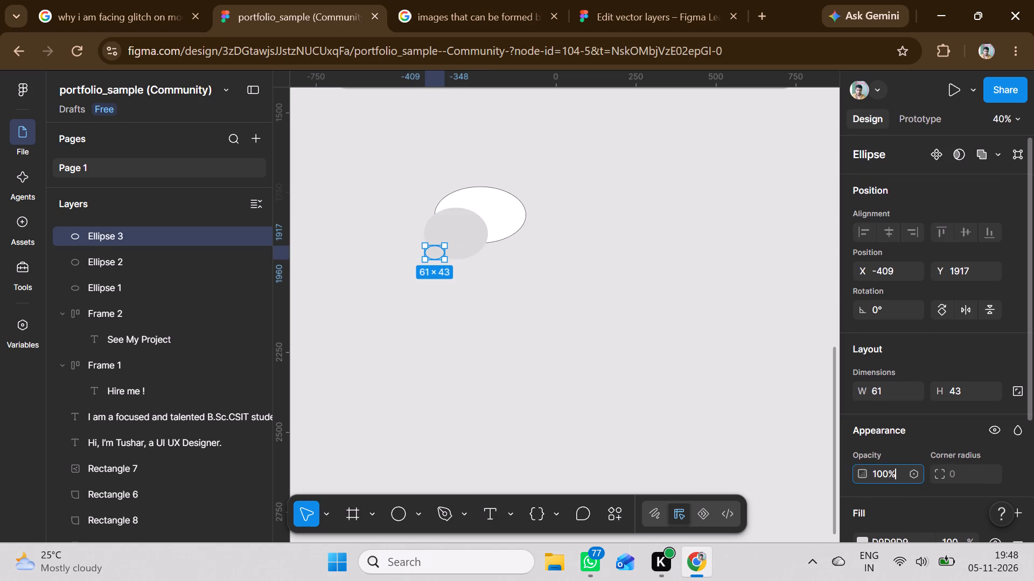
{"action": "scroll", "coordinate": [893, 467], "scroll_direction": "down", "scroll_amount": 1}
{"action": "left_click", "coordinate": [871, 467]}
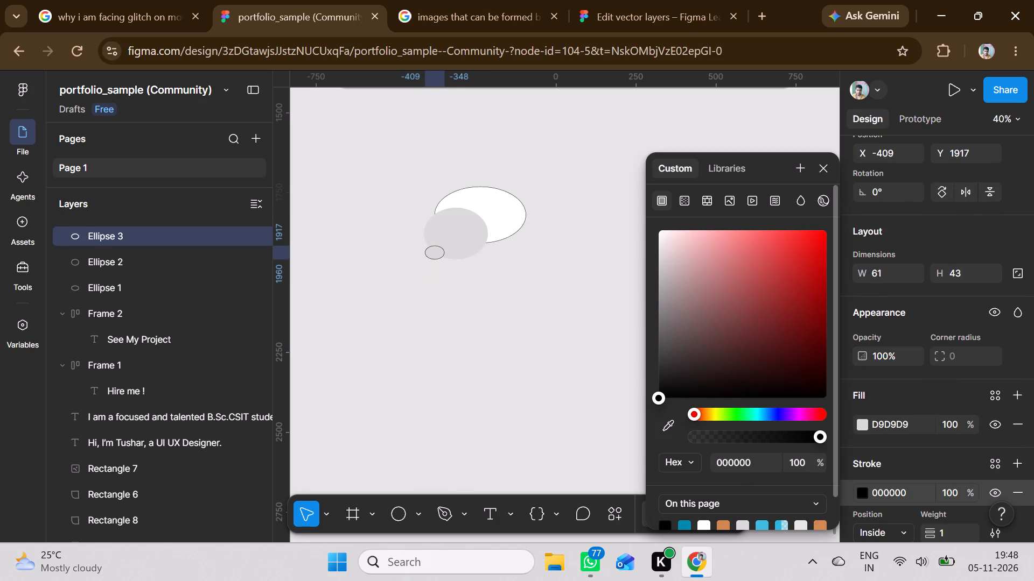
{"action": "left_click", "coordinate": [665, 380]}
{"action": "left_click", "coordinate": [507, 342]}
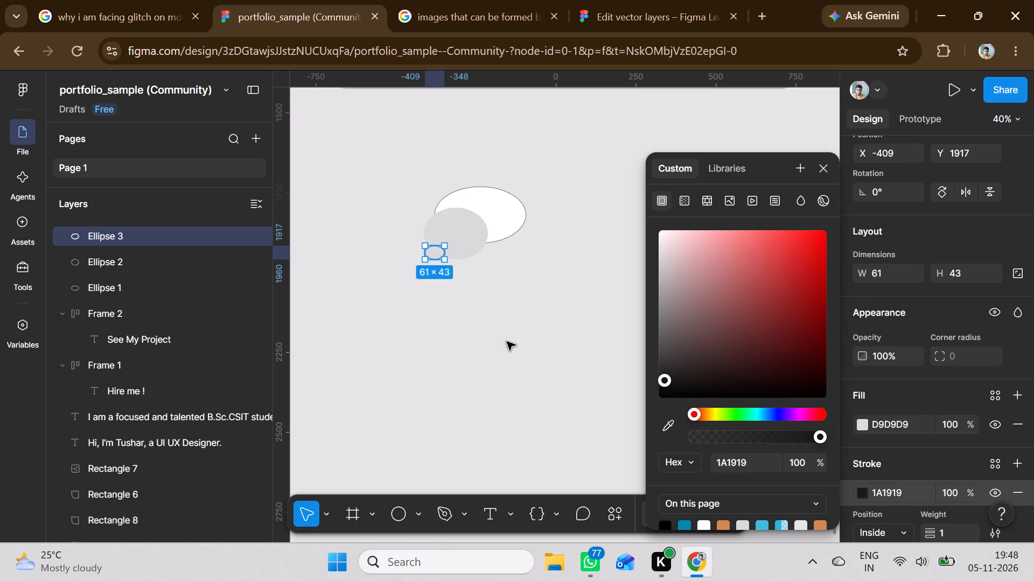
Add a dark grey stroke to the grey 200 × 162 ellipse.
{"action": "left_click", "coordinate": [469, 229]}
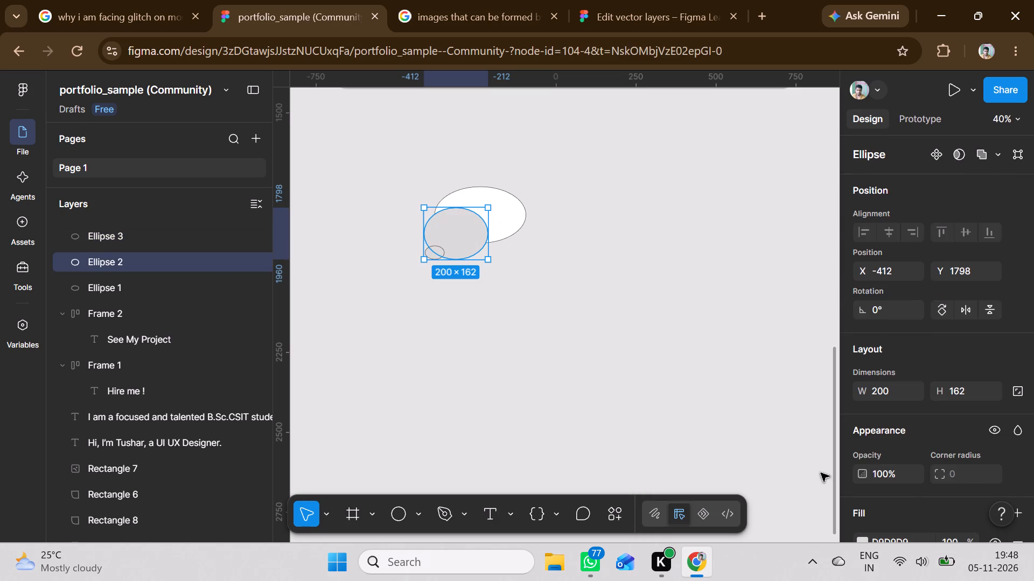
{"action": "scroll", "coordinate": [889, 474], "scroll_direction": "down", "scroll_amount": 1}
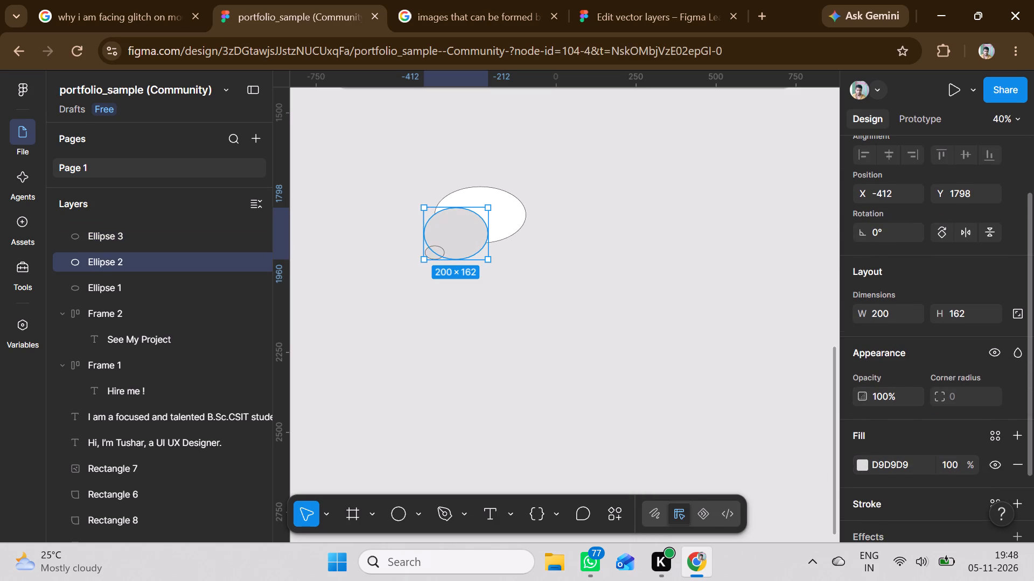
{"action": "left_click", "coordinate": [862, 504]}
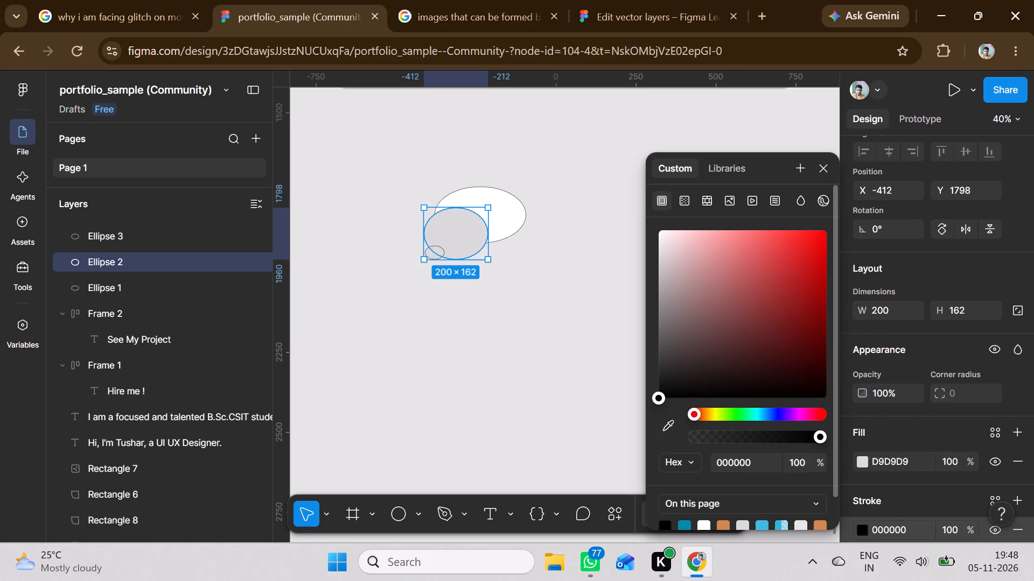
{"action": "left_click", "coordinate": [668, 360]}
{"action": "left_click", "coordinate": [561, 349]}
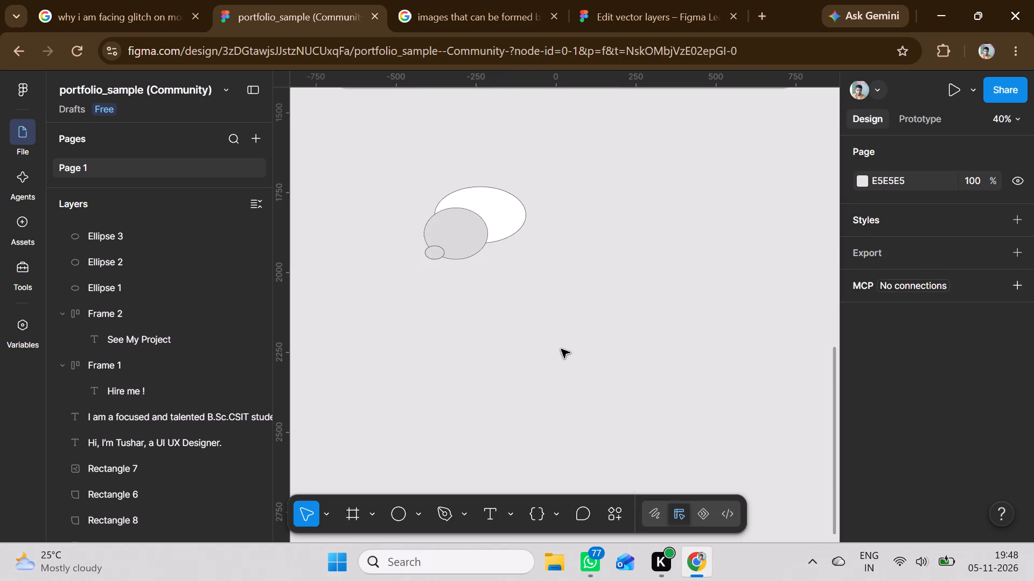
Send the small ellipse at the grey ellipse's lower-left edge to the back.
{"action": "left_click", "coordinate": [438, 257]}
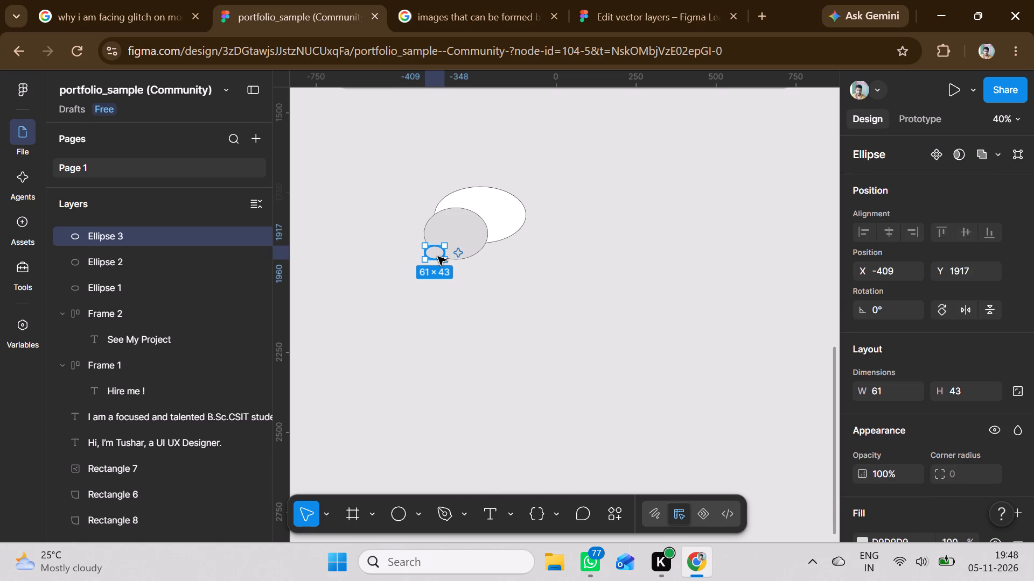
{"action": "right_click", "coordinate": [438, 257]}
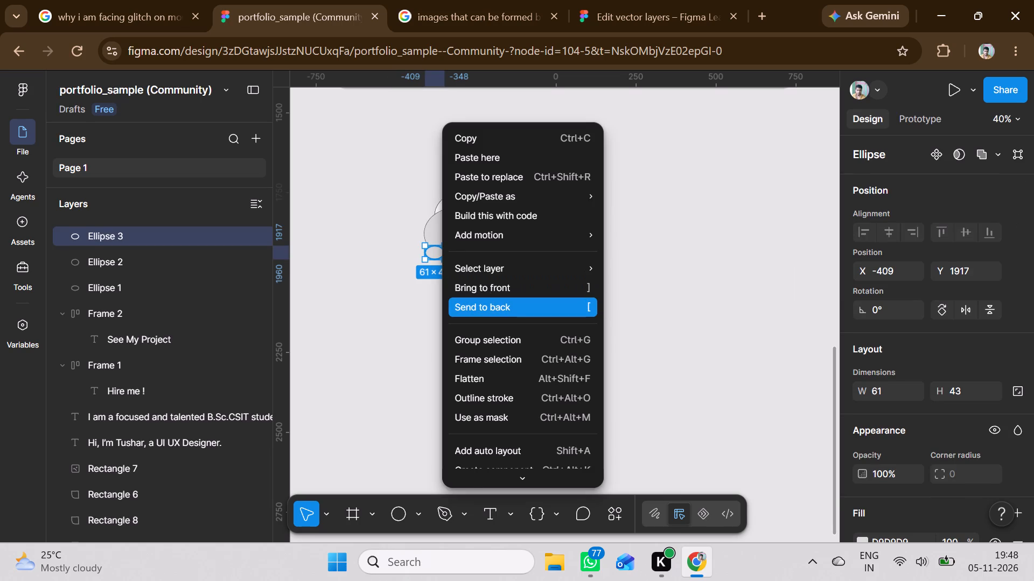
{"action": "left_click", "coordinate": [483, 299]}
{"action": "left_click", "coordinate": [500, 294]}
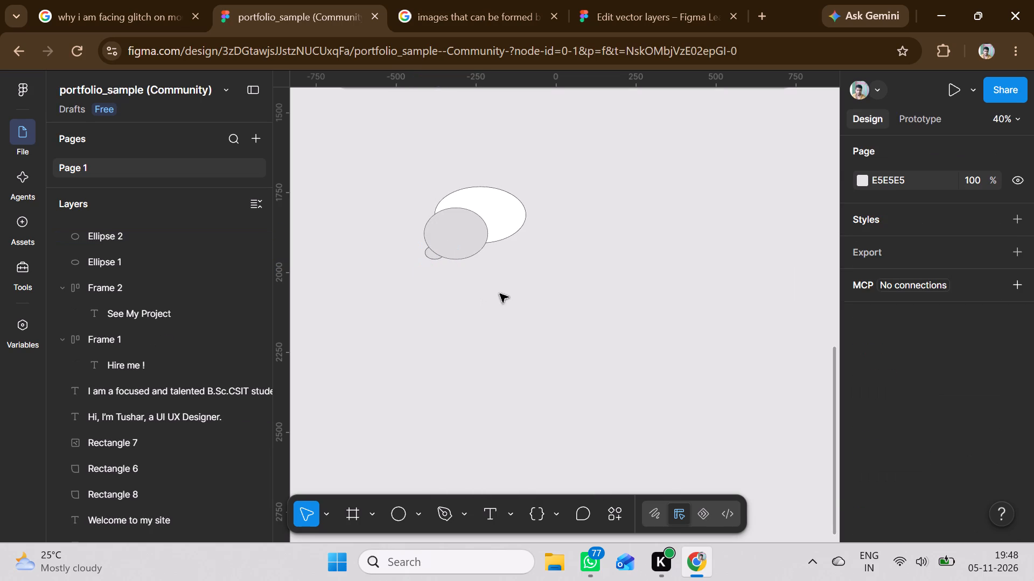
Send the grey ellipse to the back, behind the white and small ellipses.
{"action": "left_click", "coordinate": [458, 231]}
{"action": "right_click", "coordinate": [458, 231]}
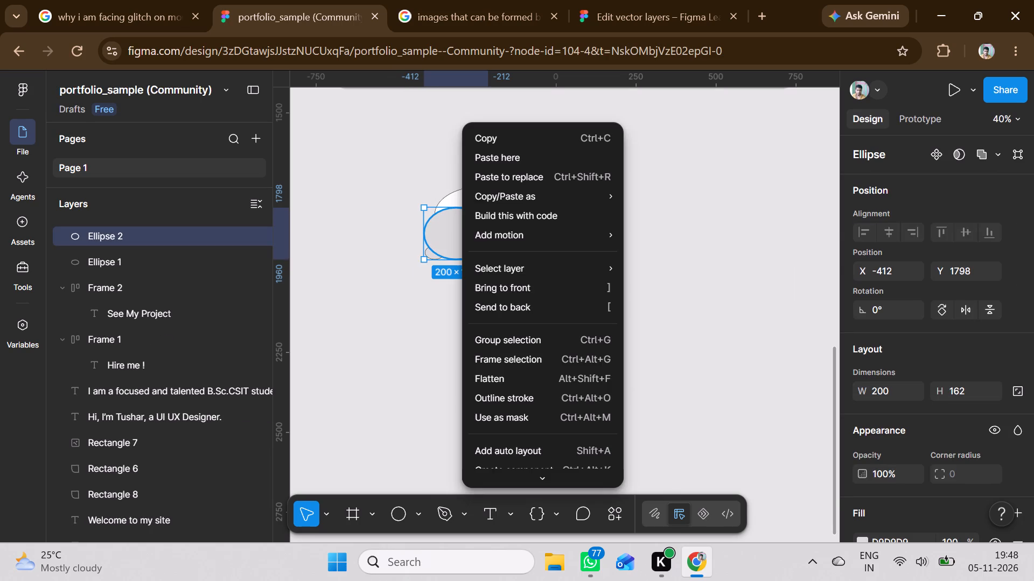
{"action": "left_click", "coordinate": [504, 318]}
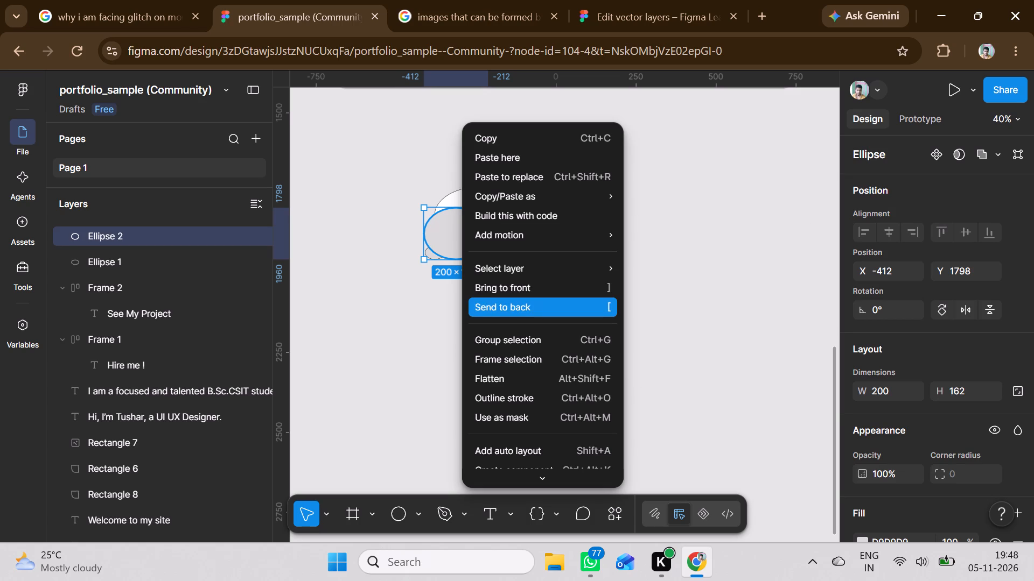
{"action": "left_click", "coordinate": [504, 315]}
{"action": "left_click", "coordinate": [435, 287]}
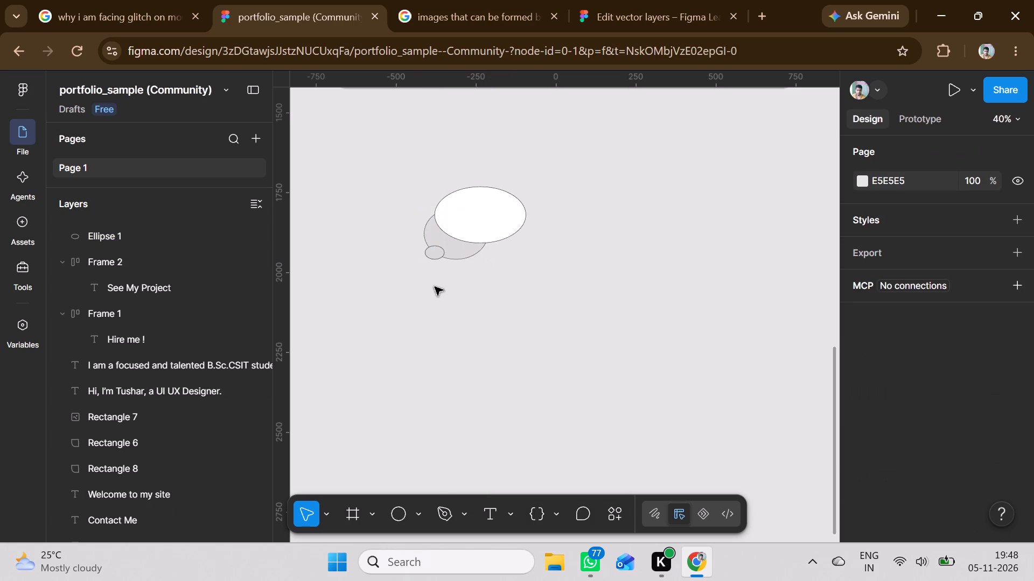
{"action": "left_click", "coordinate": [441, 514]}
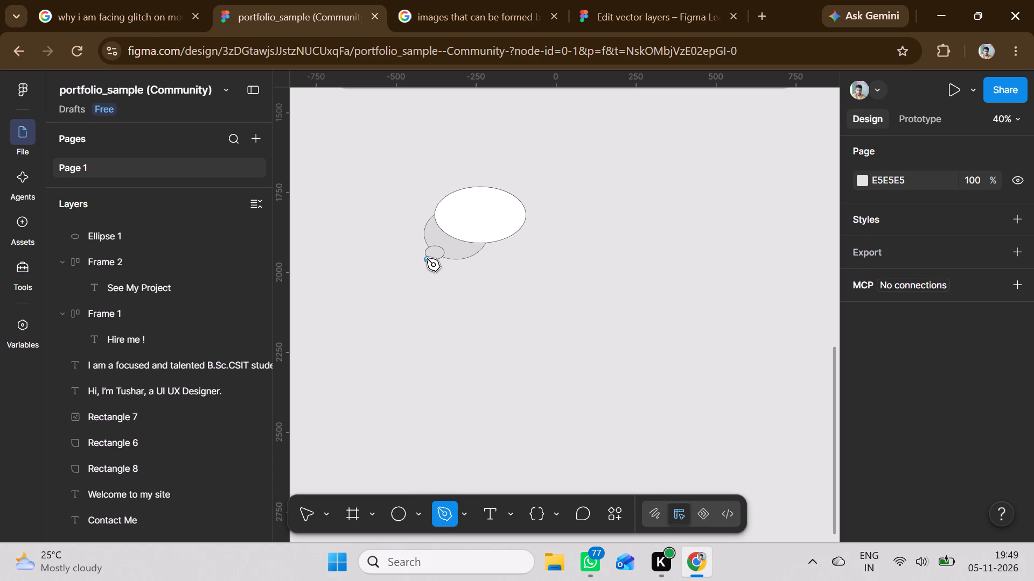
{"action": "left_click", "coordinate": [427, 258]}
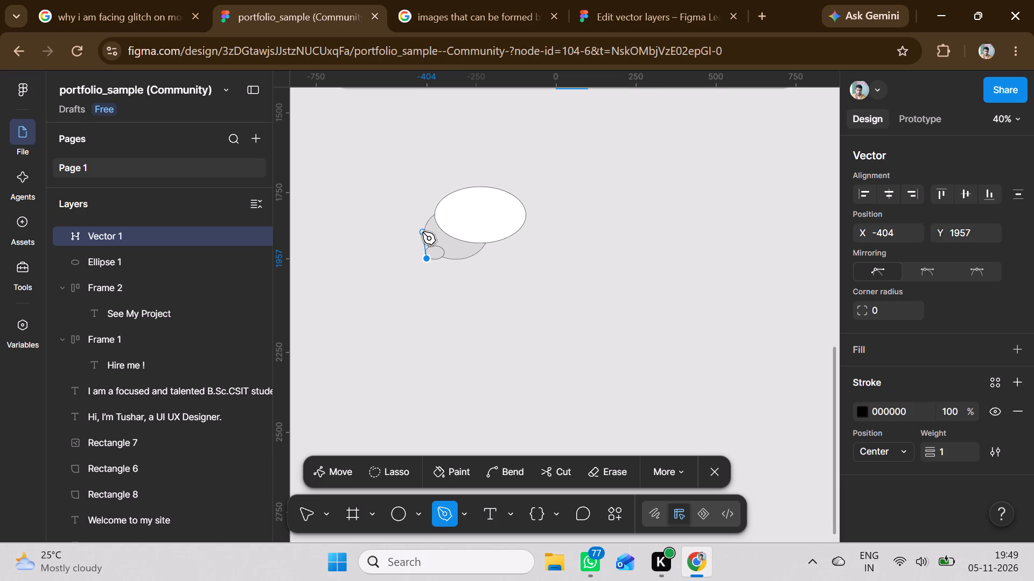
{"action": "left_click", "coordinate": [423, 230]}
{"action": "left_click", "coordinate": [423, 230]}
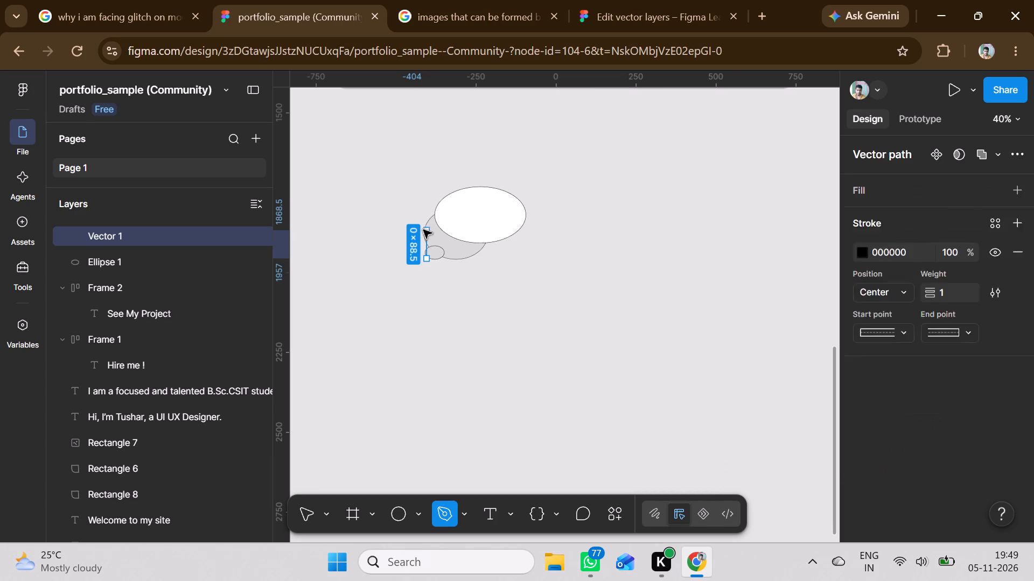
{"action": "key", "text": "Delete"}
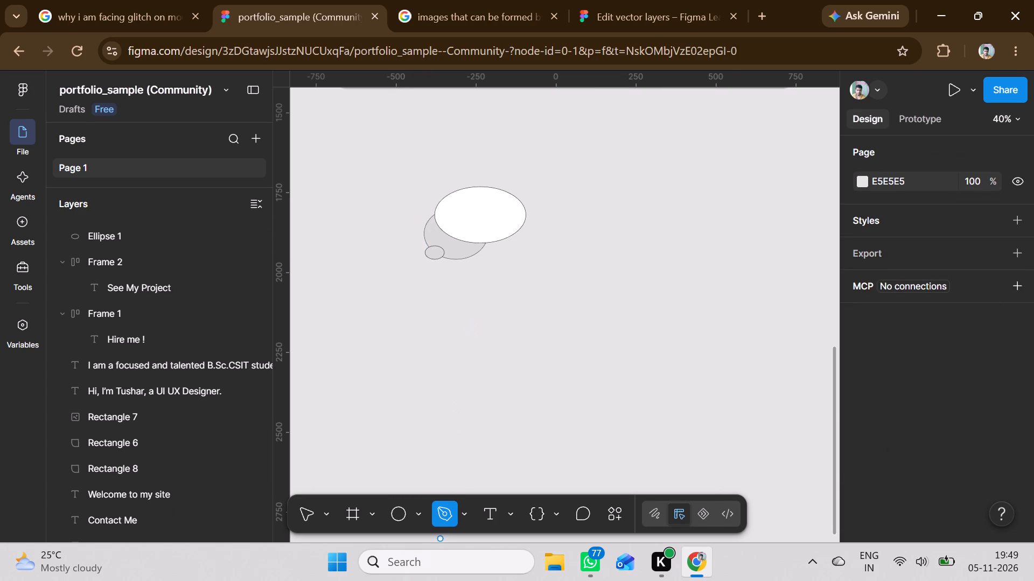
Draw a closed seven-point Pen path around the three ellipses, starting and ending at the small ellipse's lower-left edge.
{"action": "left_click", "coordinate": [424, 257]}
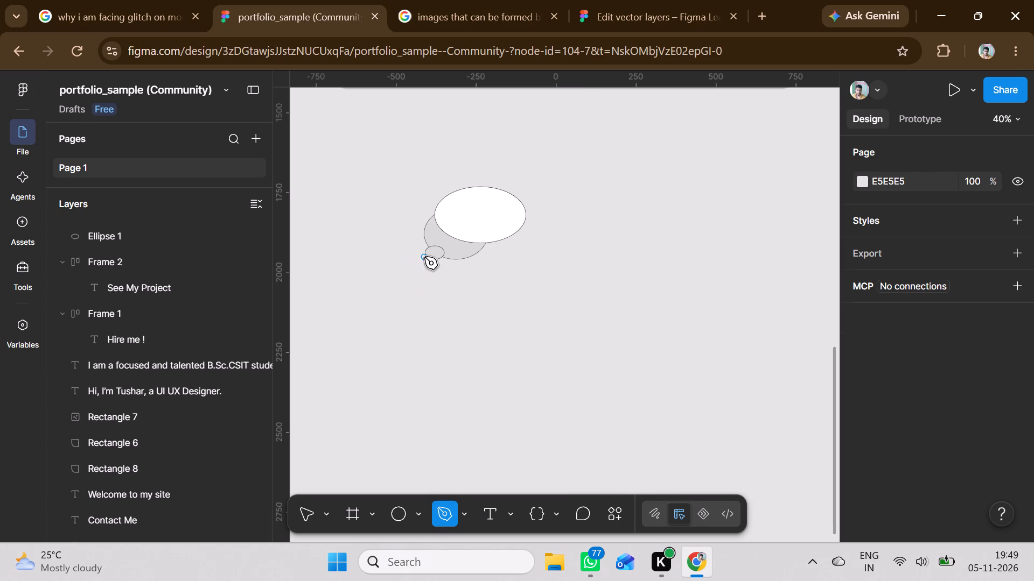
{"action": "left_click", "coordinate": [423, 231]}
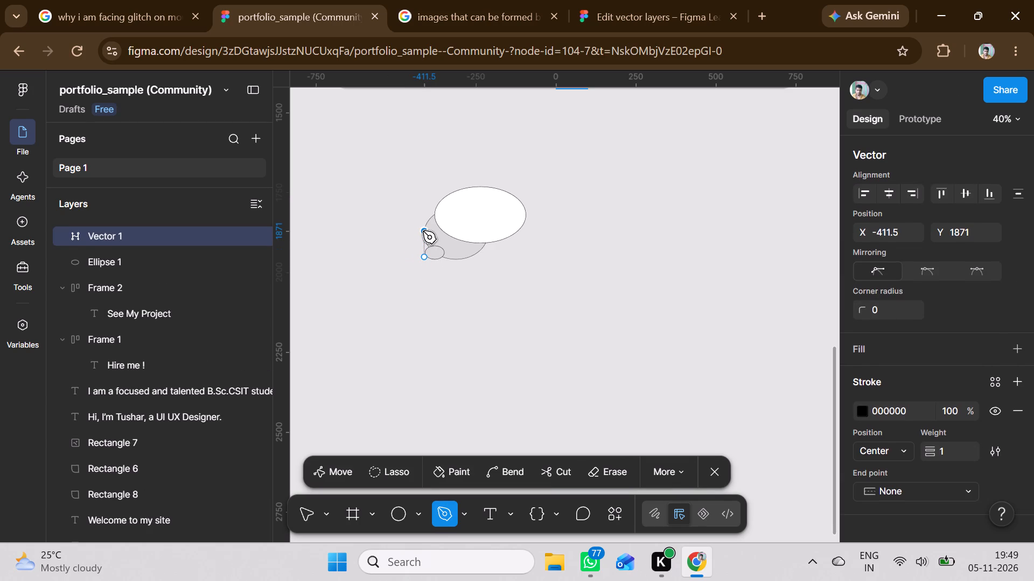
{"action": "left_click", "coordinate": [438, 203]}
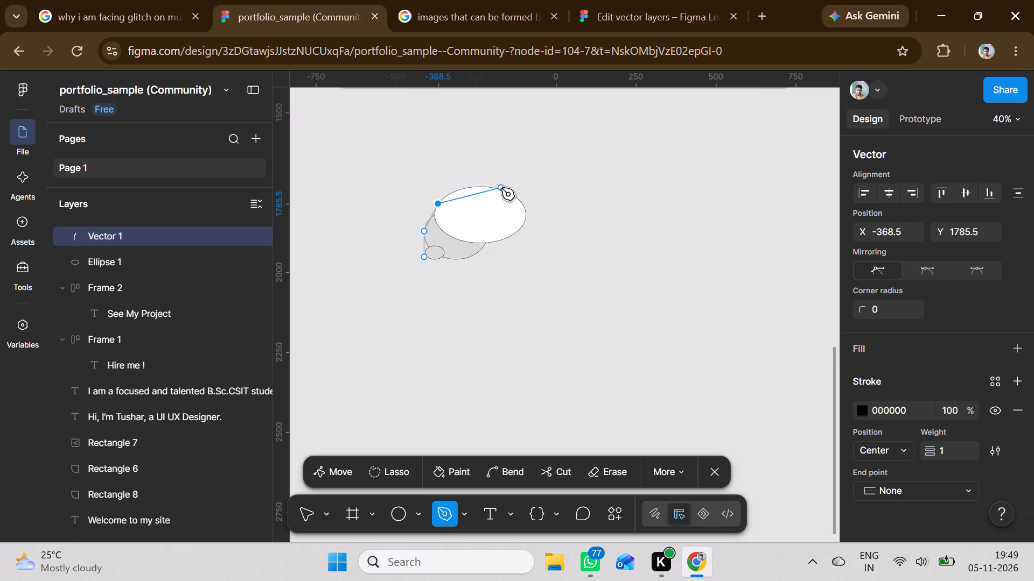
{"action": "left_click", "coordinate": [509, 192]}
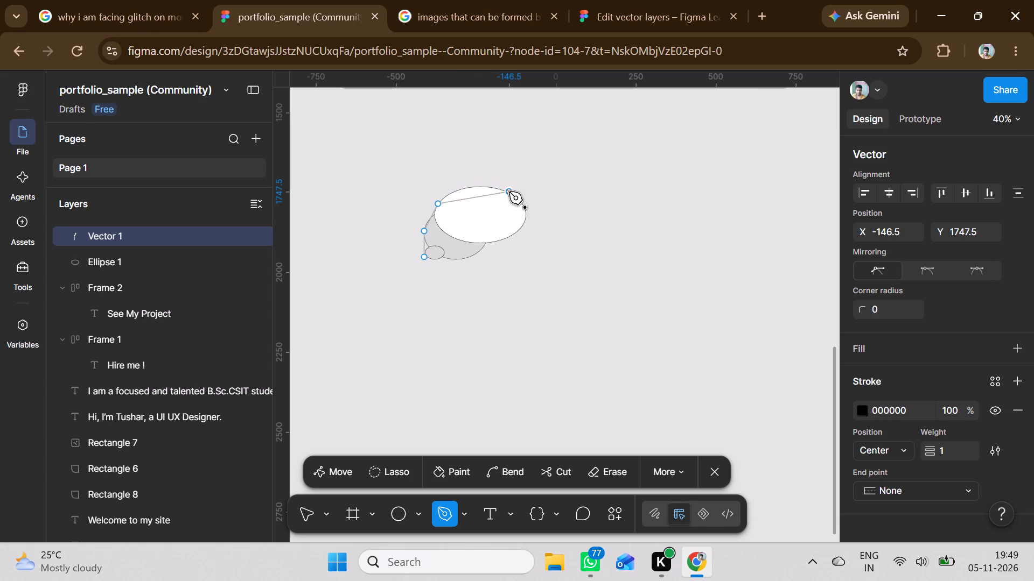
{"action": "left_click", "coordinate": [504, 238]}
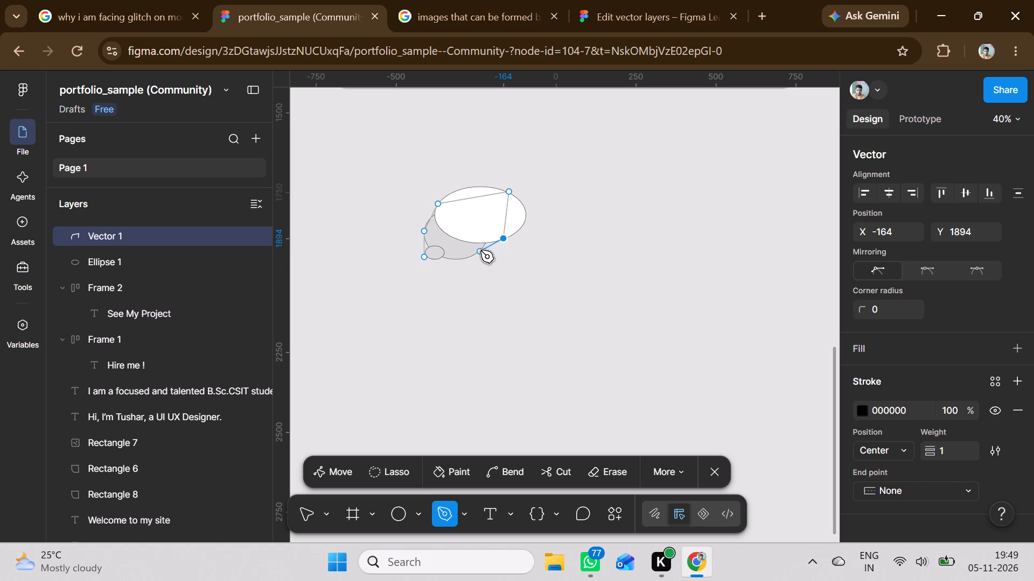
{"action": "left_click", "coordinate": [480, 250]}
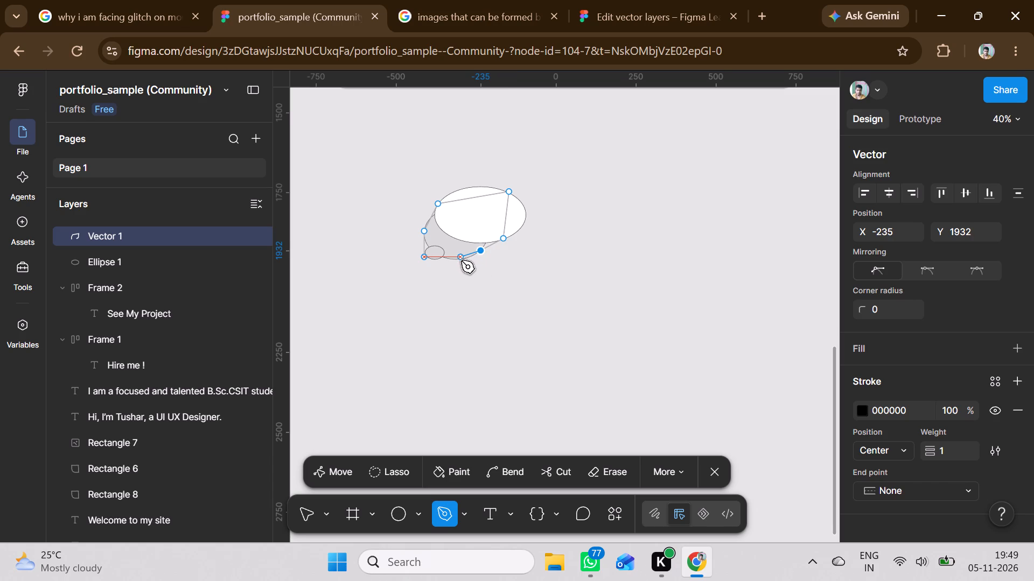
{"action": "left_click", "coordinate": [463, 261]}
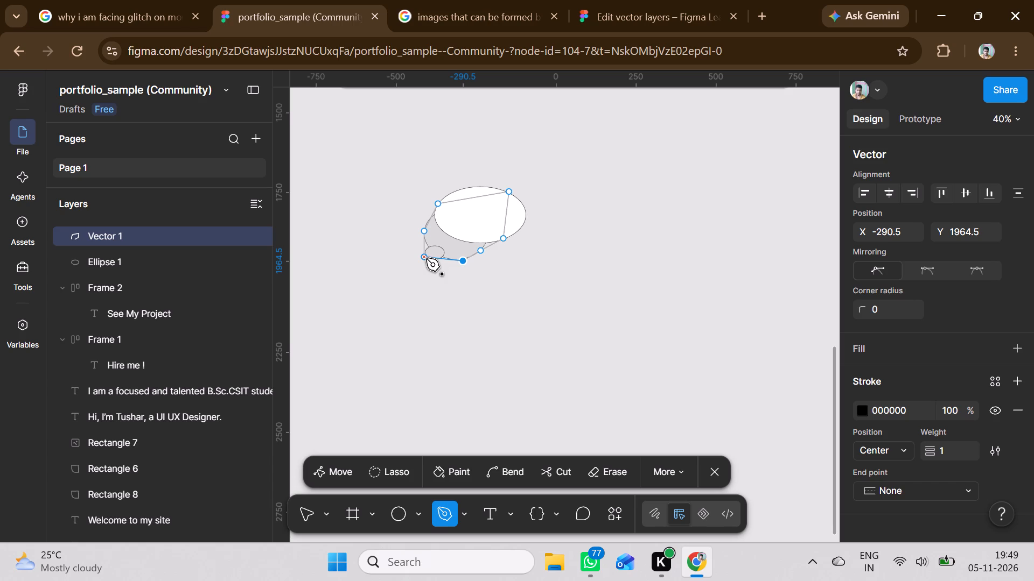
{"action": "left_click", "coordinate": [426, 259]}
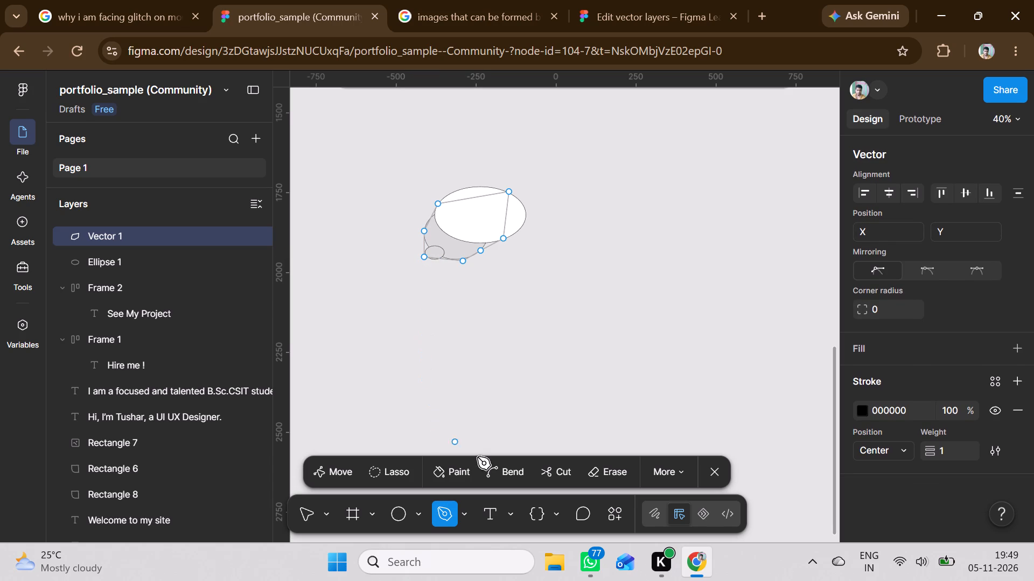
Bend the path's top and right-hand segments outward to follow the white ellipse's outline.
{"action": "left_click", "coordinate": [495, 472]}
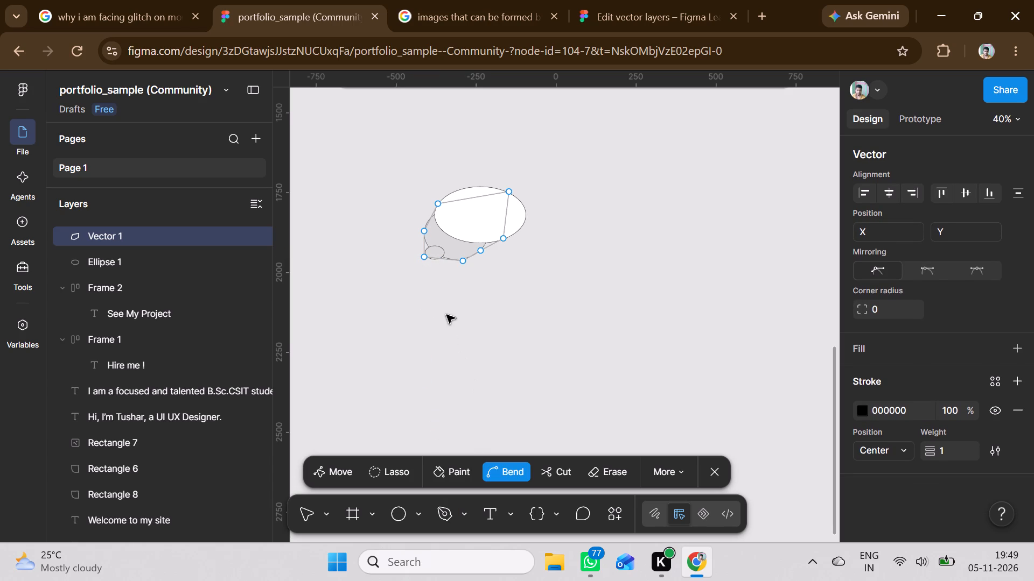
{"action": "left_click_drag", "start_coordinate": [470, 196], "coordinate": [470, 196]}
{"action": "left_click_drag", "start_coordinate": [470, 196], "coordinate": [465, 188]}
{"action": "left_click_drag", "start_coordinate": [465, 188], "coordinate": [465, 189]}
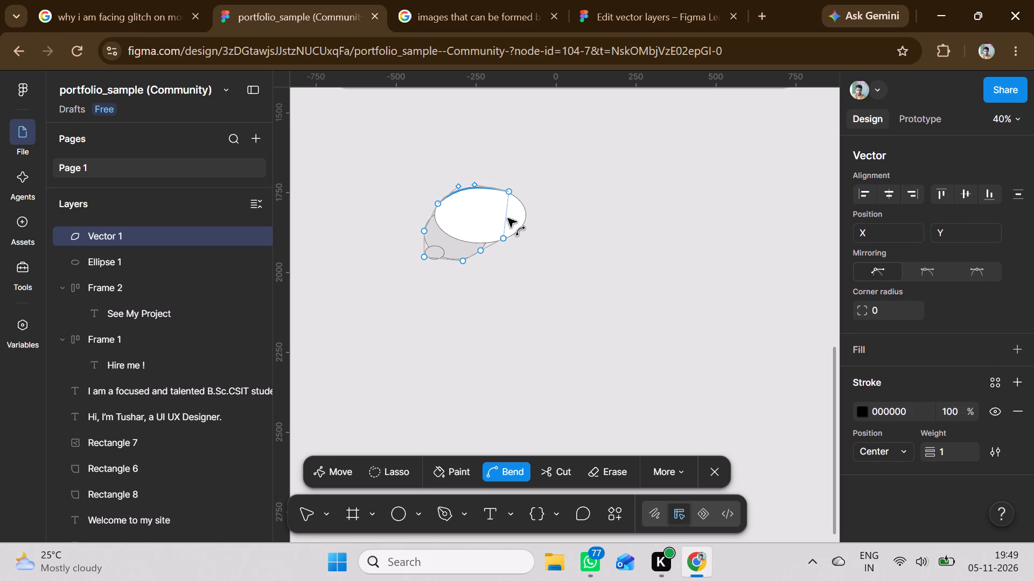
{"action": "left_click_drag", "start_coordinate": [507, 219], "coordinate": [524, 218]}
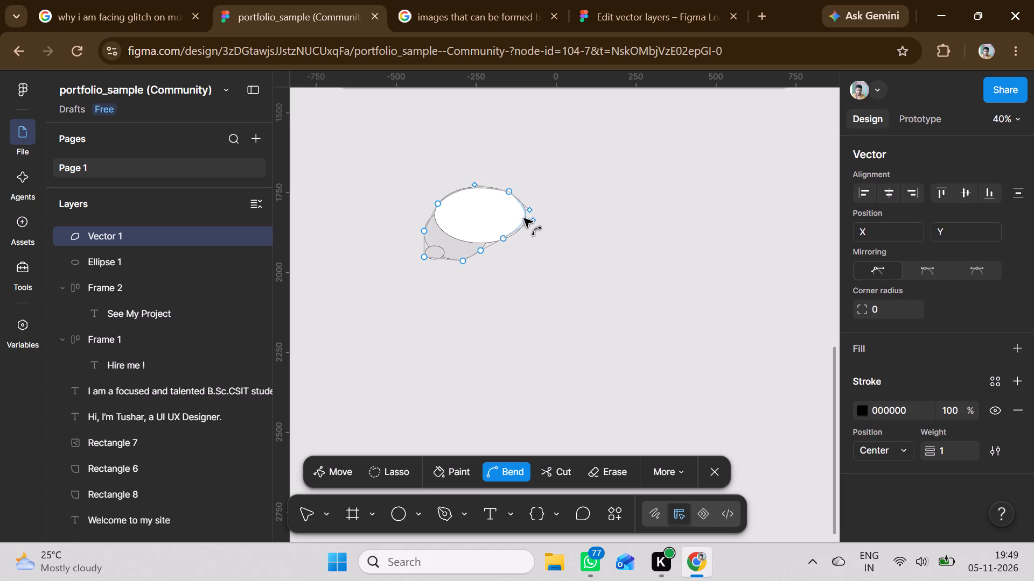
{"action": "left_click_drag", "start_coordinate": [524, 218], "coordinate": [526, 217]}
{"action": "left_click_drag", "start_coordinate": [526, 217], "coordinate": [525, 219]}
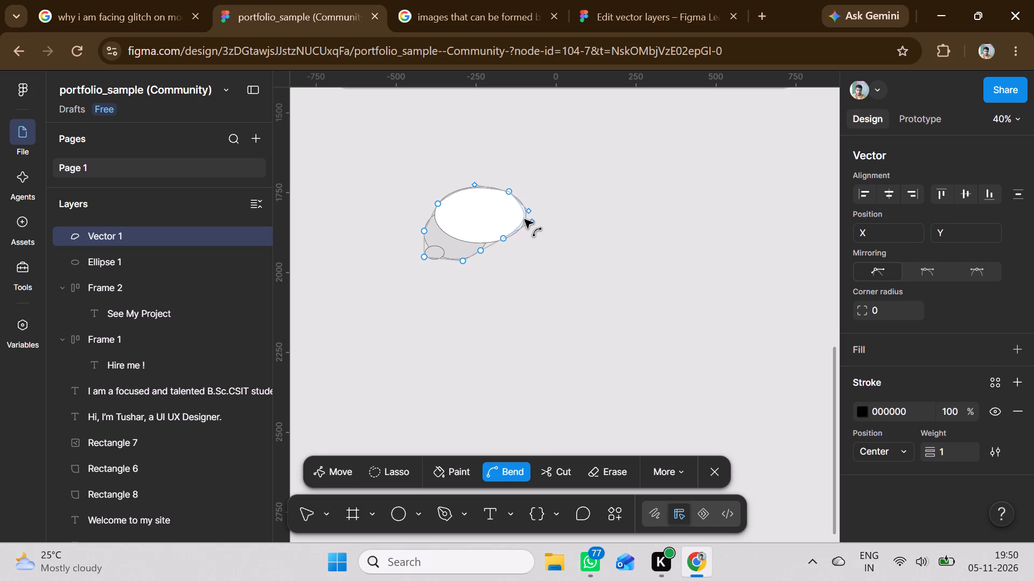
{"action": "left_click_drag", "start_coordinate": [525, 219], "coordinate": [526, 219]}
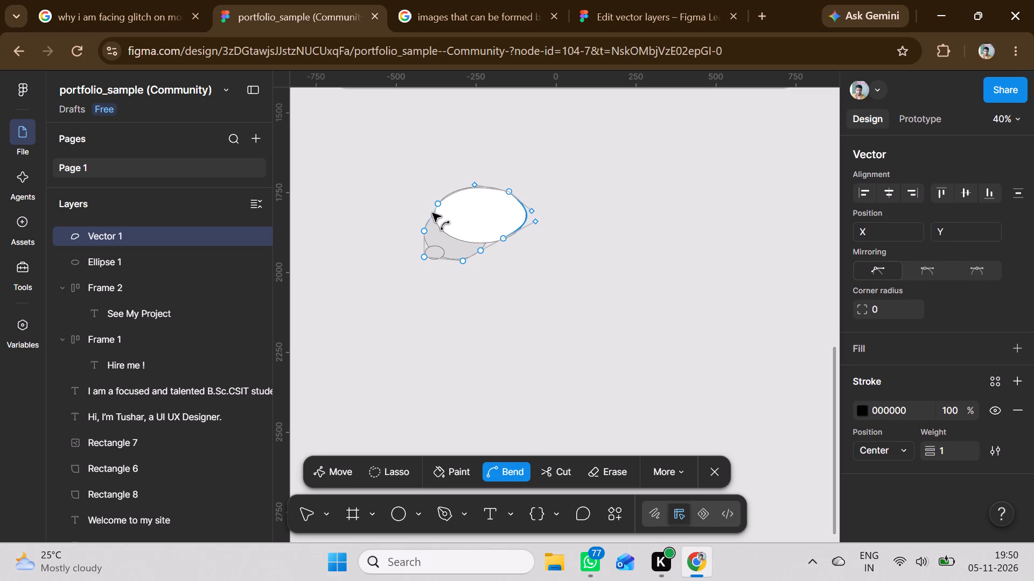
Bend the path's short upper-left and lower-right segments where the outline passes between the white and grey ellipses.
{"action": "left_click", "coordinate": [432, 213]}
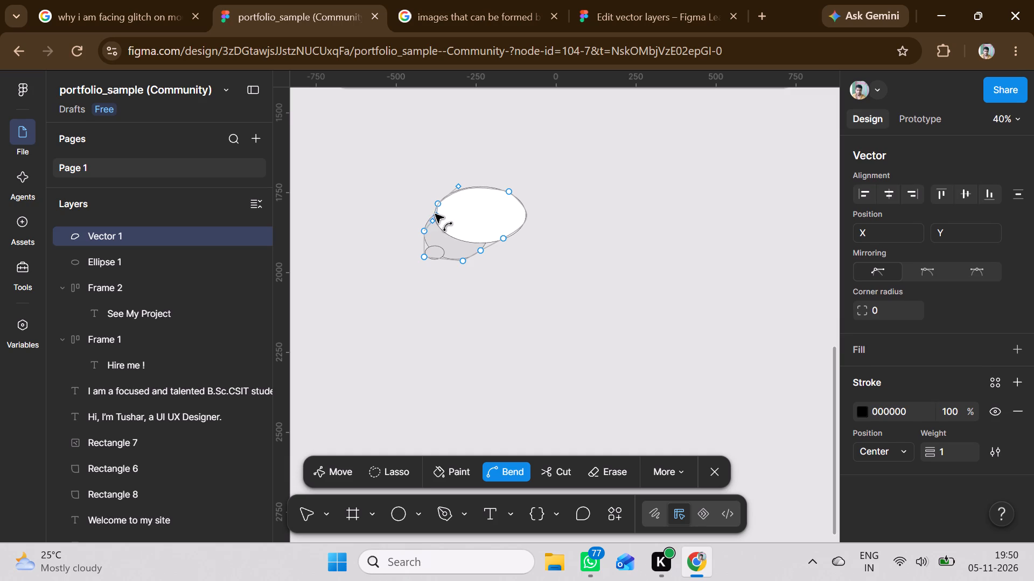
{"action": "left_click", "coordinate": [388, 218]}
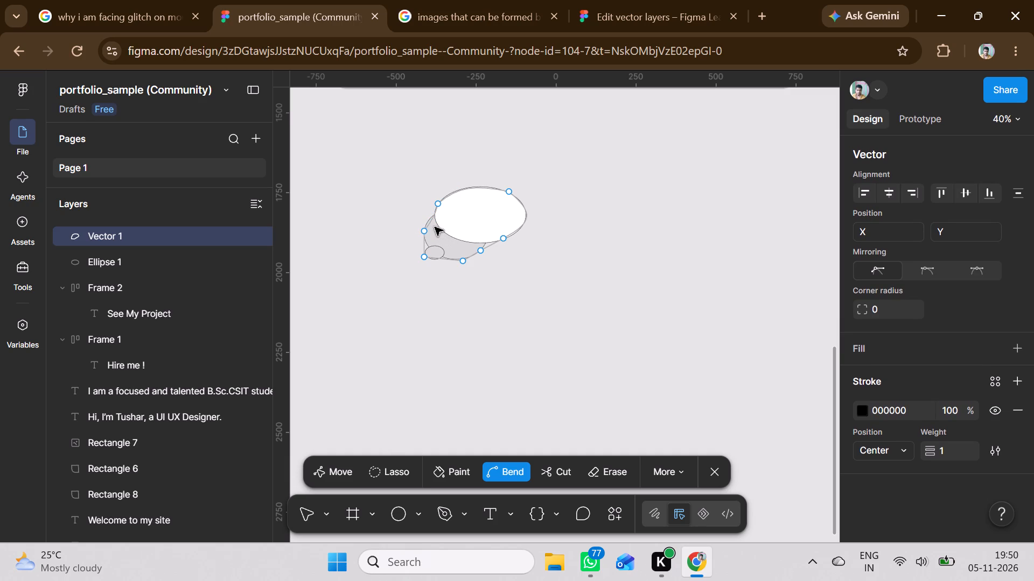
{"action": "left_click", "coordinate": [429, 223]}
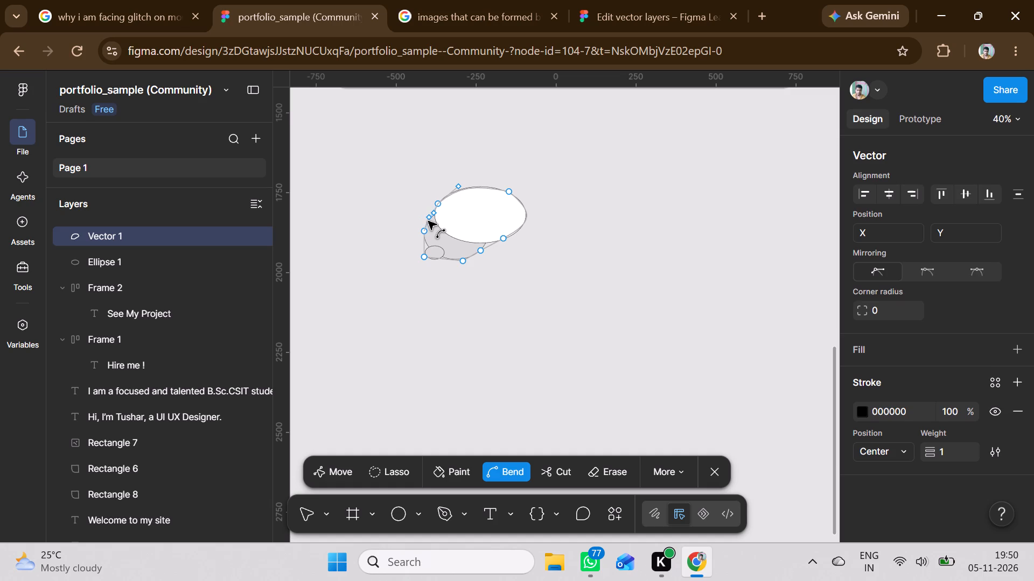
{"action": "left_click", "coordinate": [489, 249]}
{"action": "left_click", "coordinate": [474, 284]}
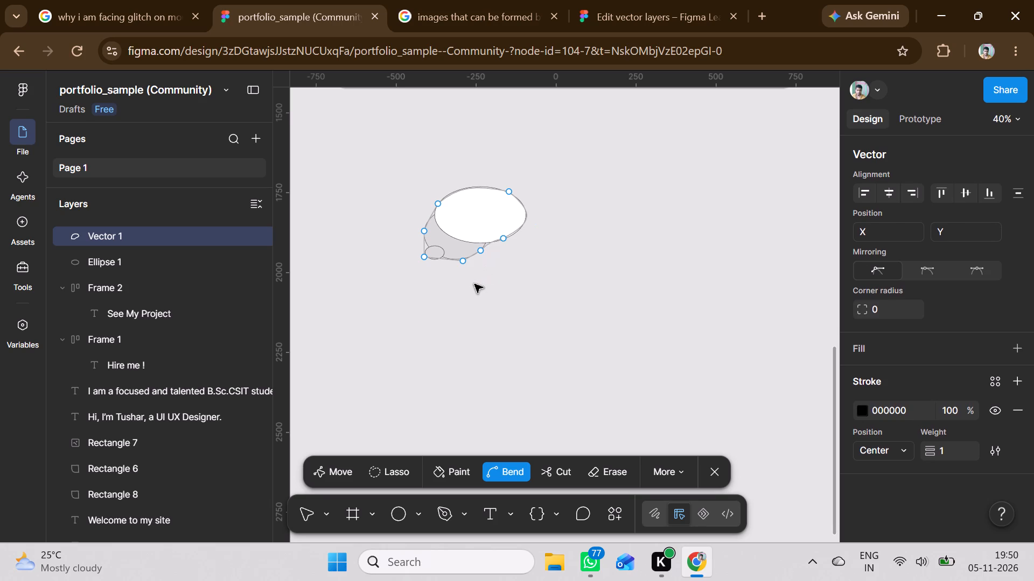
Refine the bends of the path's lower-left, bottom and right-hand segments around the ellipses, and finish editing the path.
{"action": "left_click", "coordinate": [426, 249]}
{"action": "left_click", "coordinate": [447, 287]}
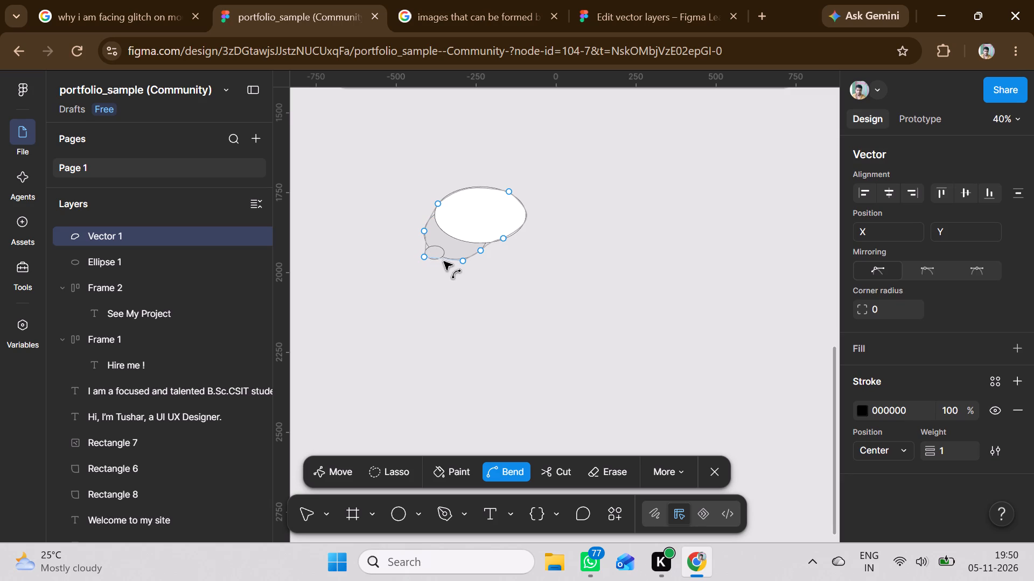
{"action": "left_click", "coordinate": [445, 259]}
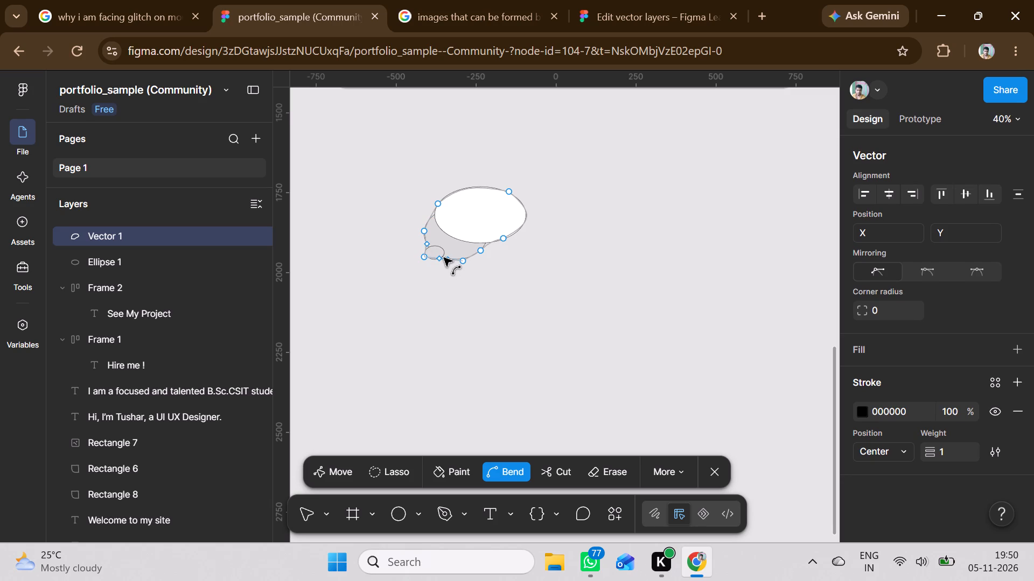
{"action": "left_click", "coordinate": [448, 295]}
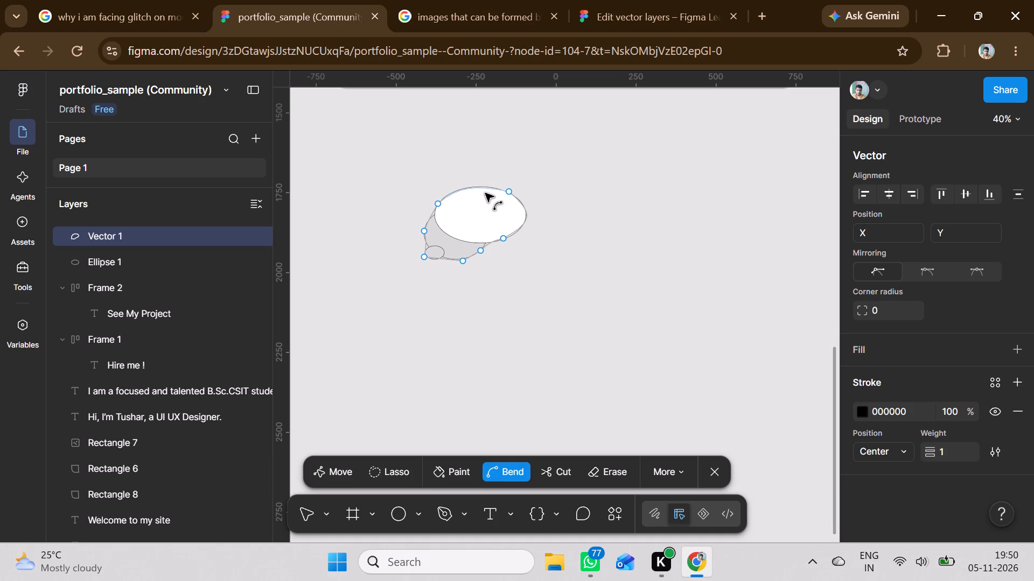
{"action": "left_click", "coordinate": [485, 194]}
{"action": "left_click_drag", "start_coordinate": [485, 194], "coordinate": [541, 213]}
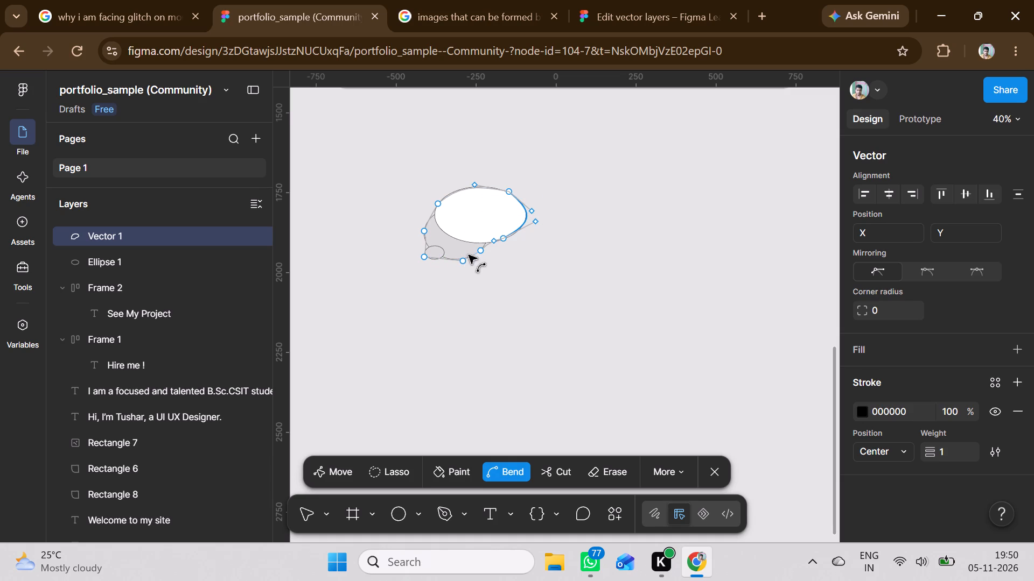
{"action": "left_click", "coordinate": [467, 346]}
{"action": "double_click", "coordinate": [467, 346]}
{"action": "left_click", "coordinate": [478, 206]}
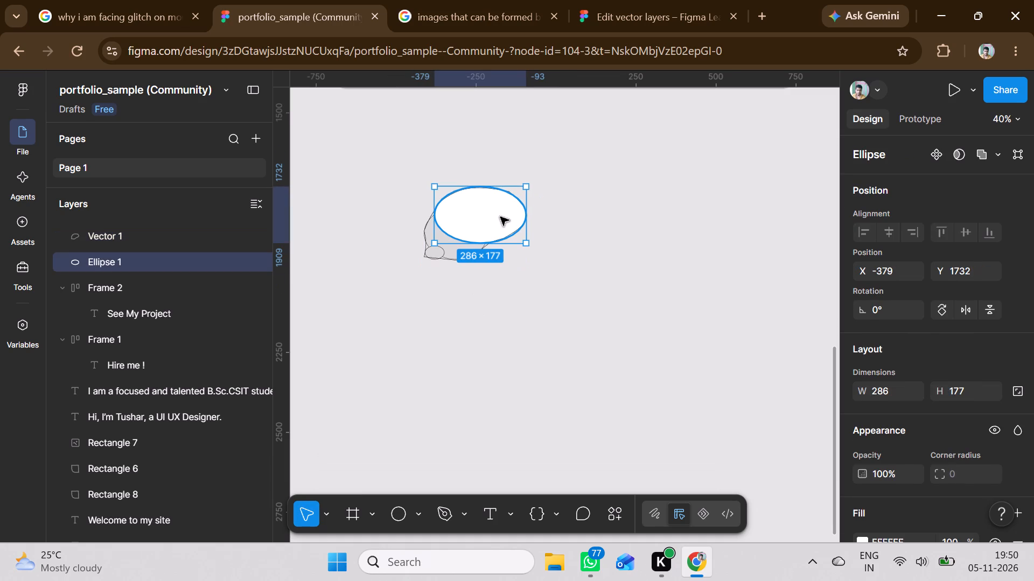
{"action": "key", "text": "ctrl+z"}
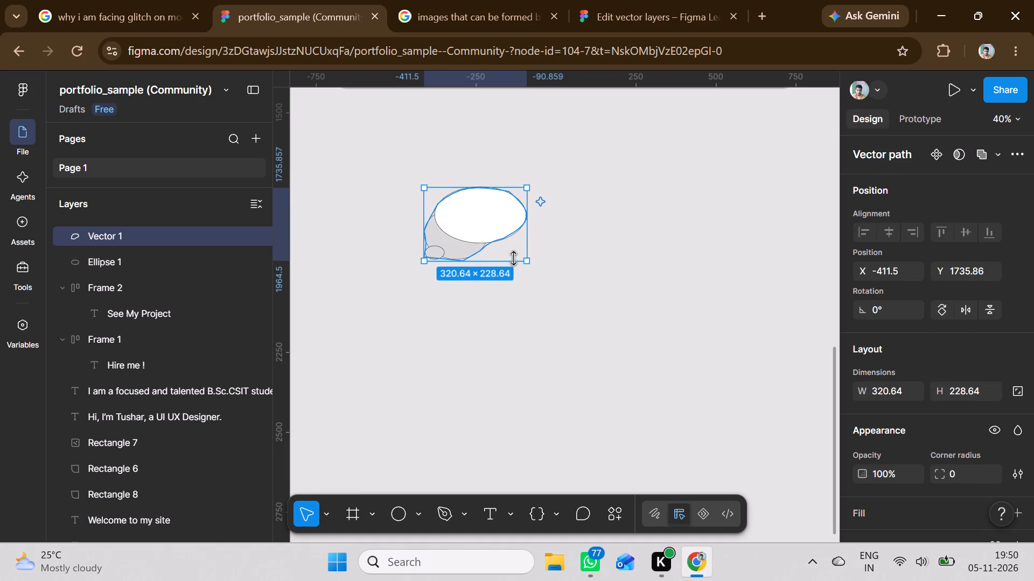
{"action": "left_click", "coordinate": [510, 307]}
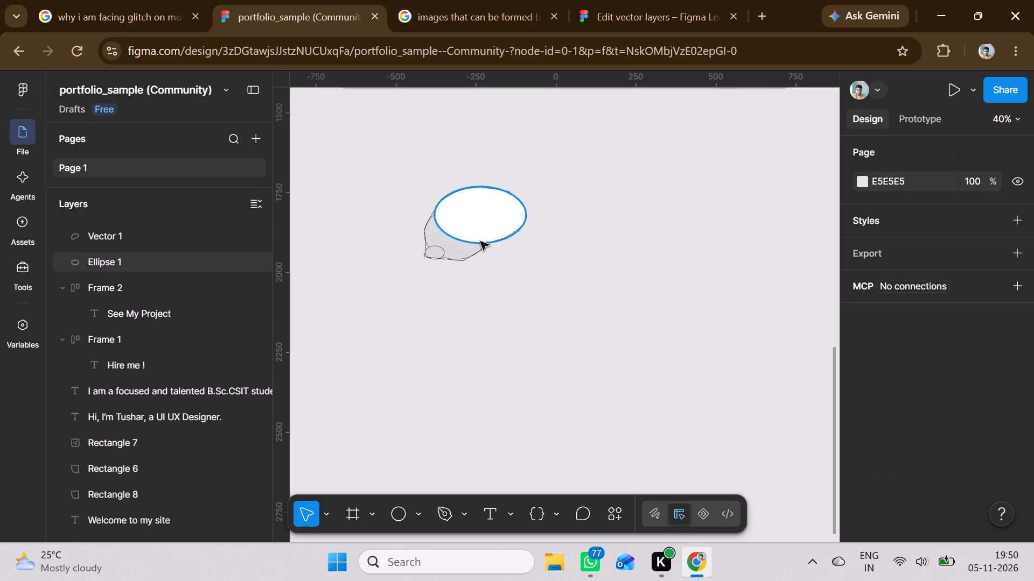
Move the traced path off the three ellipses to about X -159, Y 1879.
{"action": "left_click", "coordinate": [486, 247]}
{"action": "left_click_drag", "start_coordinate": [486, 247], "coordinate": [499, 254]}
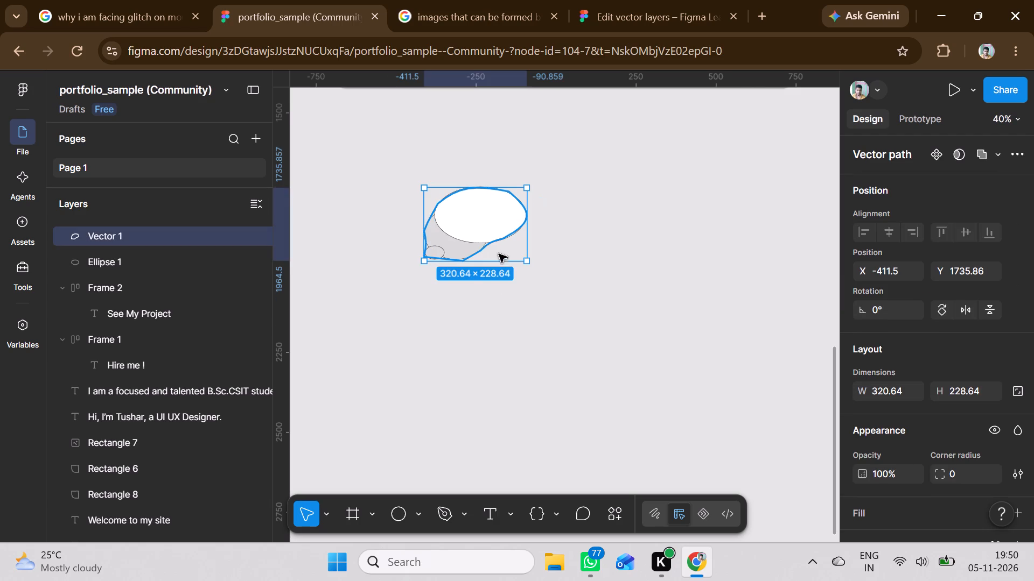
{"action": "left_click_drag", "start_coordinate": [499, 254], "coordinate": [566, 294]}
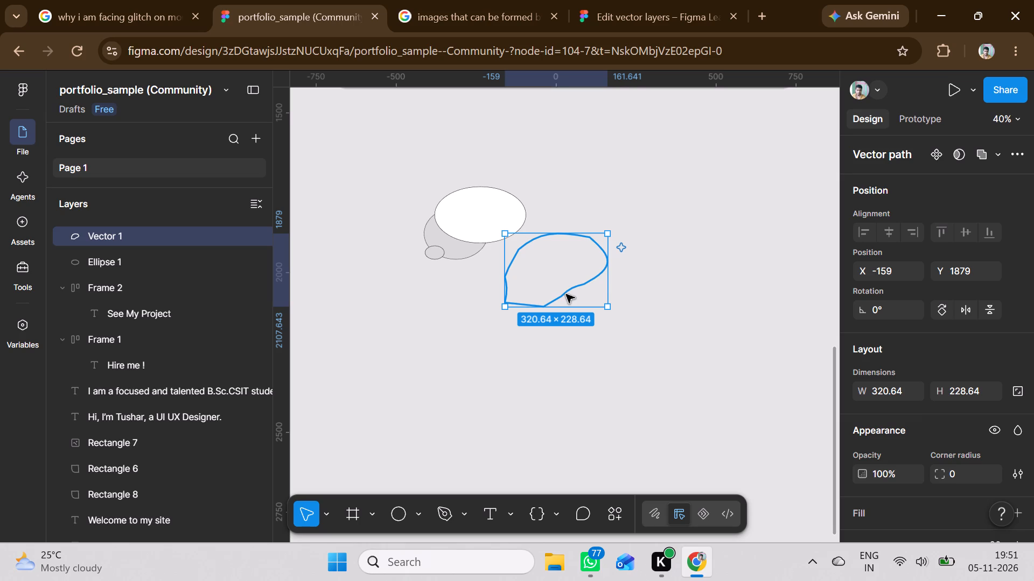
Fill the small ellipse at the grey ellipse's lower-left edge with near-black 100202.
{"action": "left_click", "coordinate": [430, 252]}
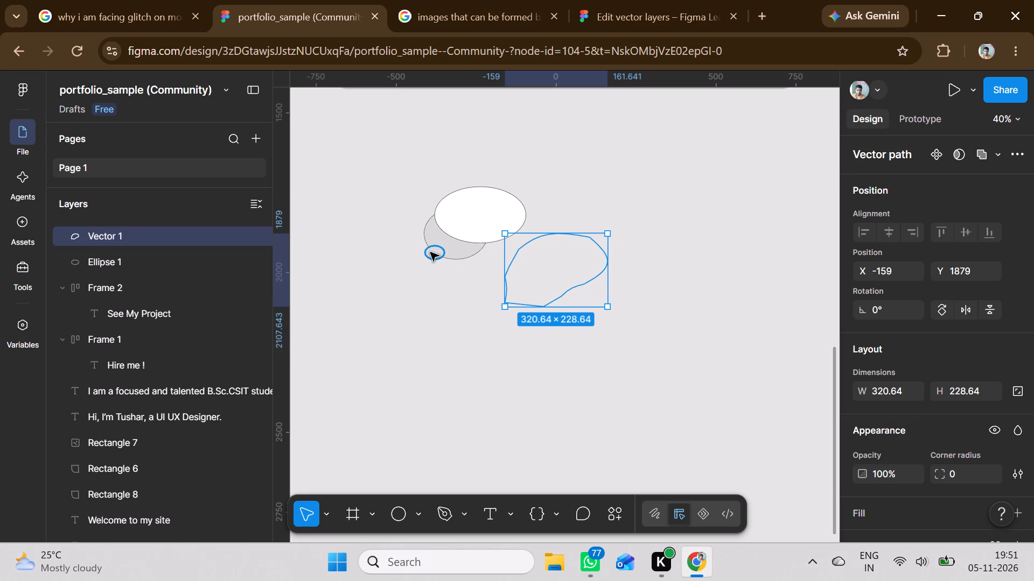
{"action": "scroll", "coordinate": [900, 448], "scroll_direction": "down", "scroll_amount": 3}
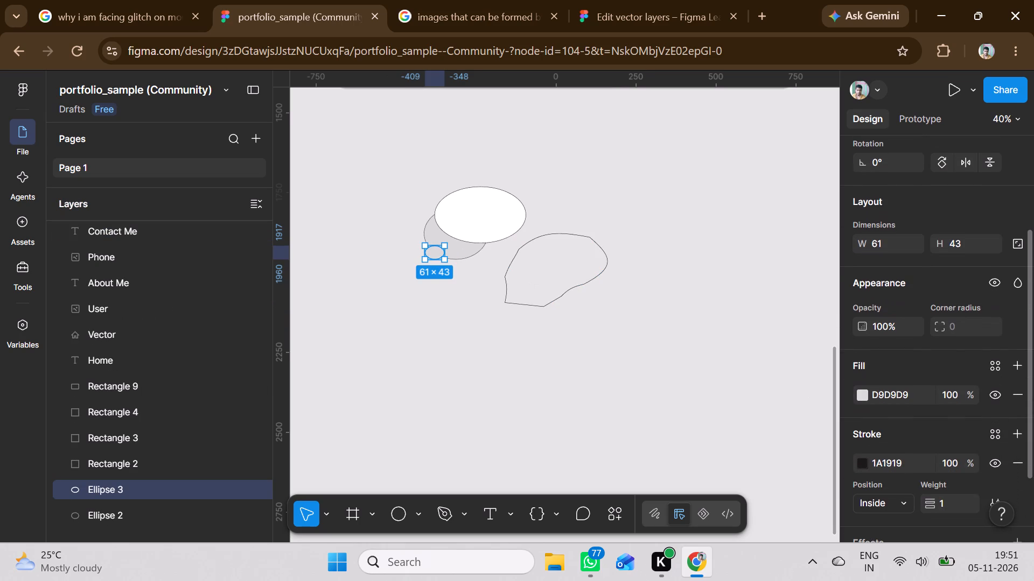
{"action": "left_click", "coordinate": [863, 387]}
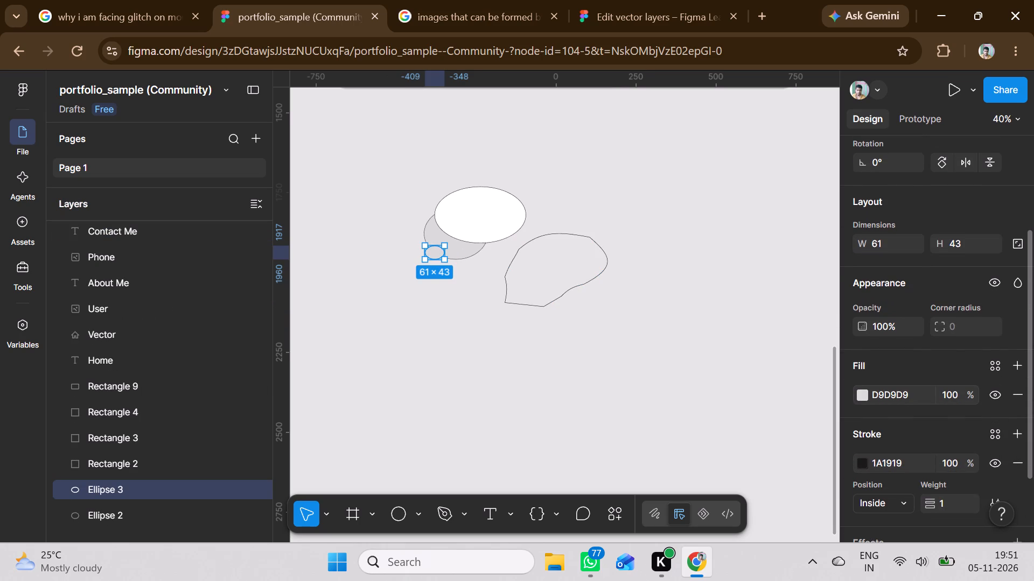
{"action": "left_click", "coordinate": [863, 392]}
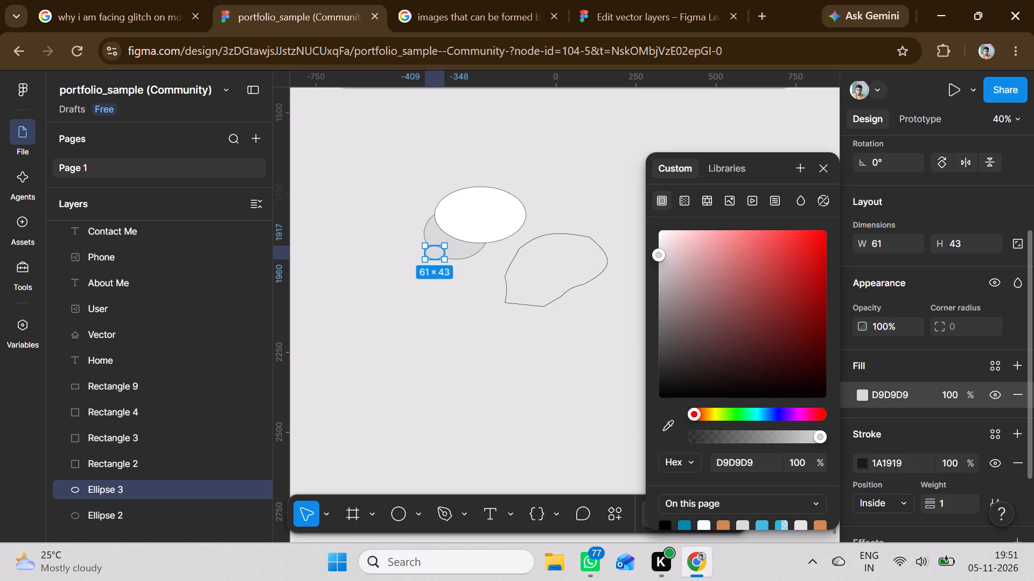
{"action": "left_click", "coordinate": [800, 387]}
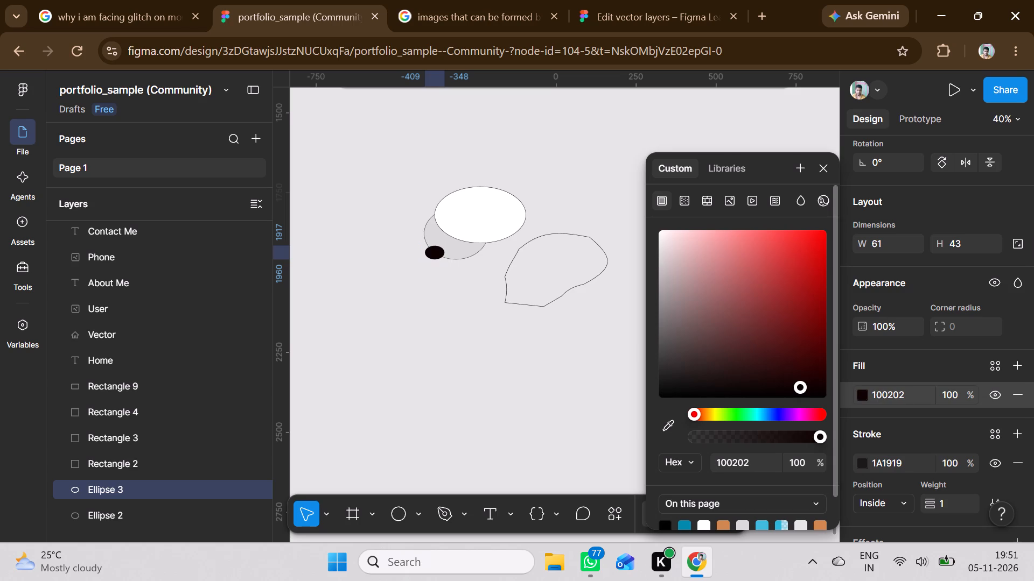
{"action": "left_click", "coordinate": [582, 387]}
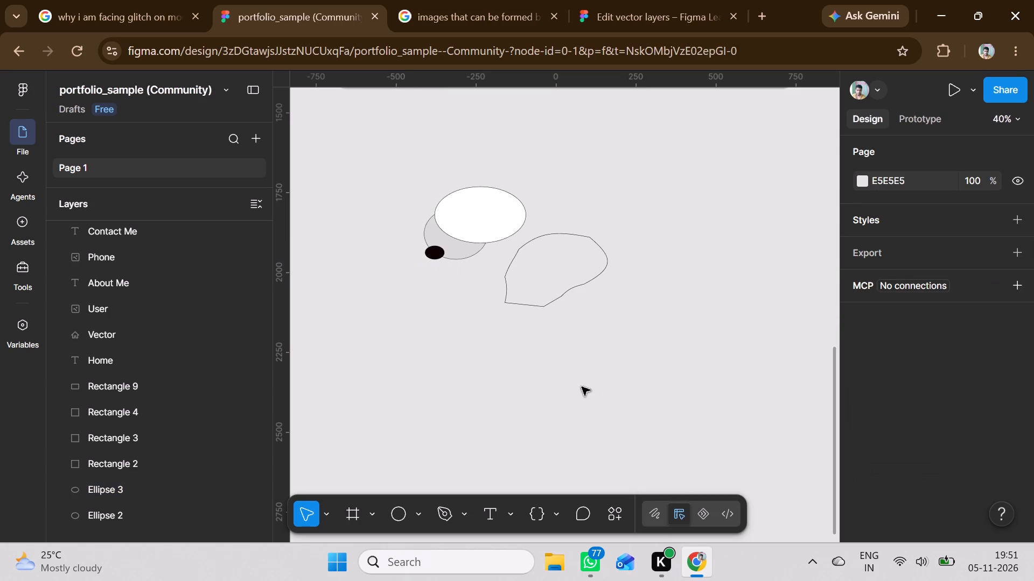
Close the Figma Learn article on editing vector layers and the Google image results for vector images in Figma.
{"action": "left_click", "coordinate": [621, 0]}
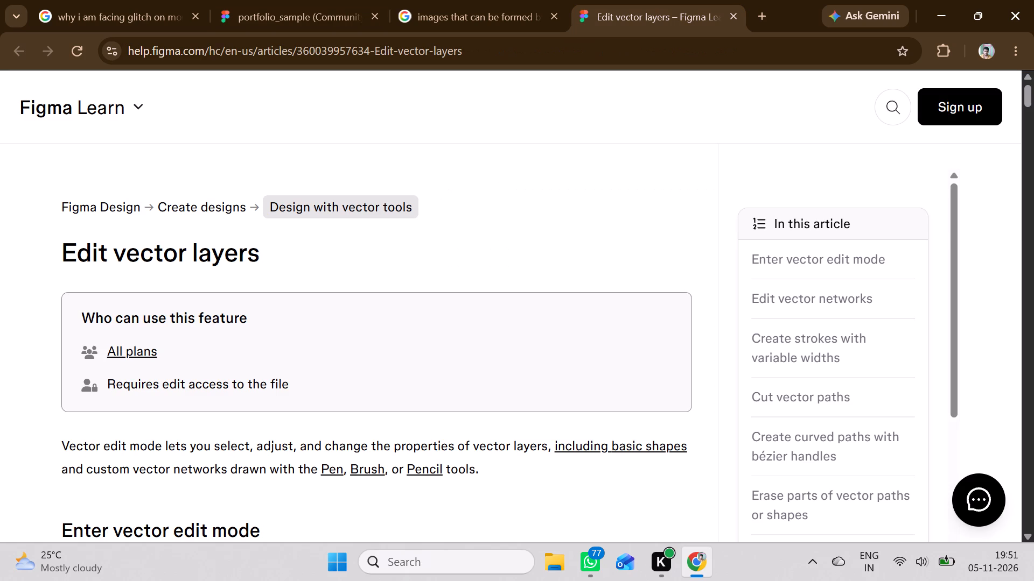
{"action": "left_click", "coordinate": [414, 0]}
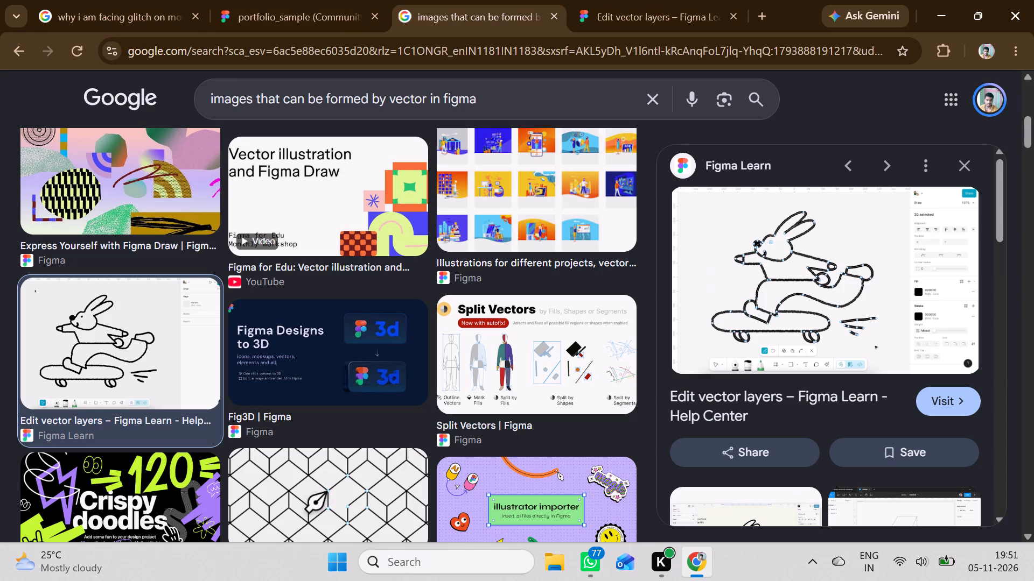
{"action": "left_click", "coordinate": [735, 13]}
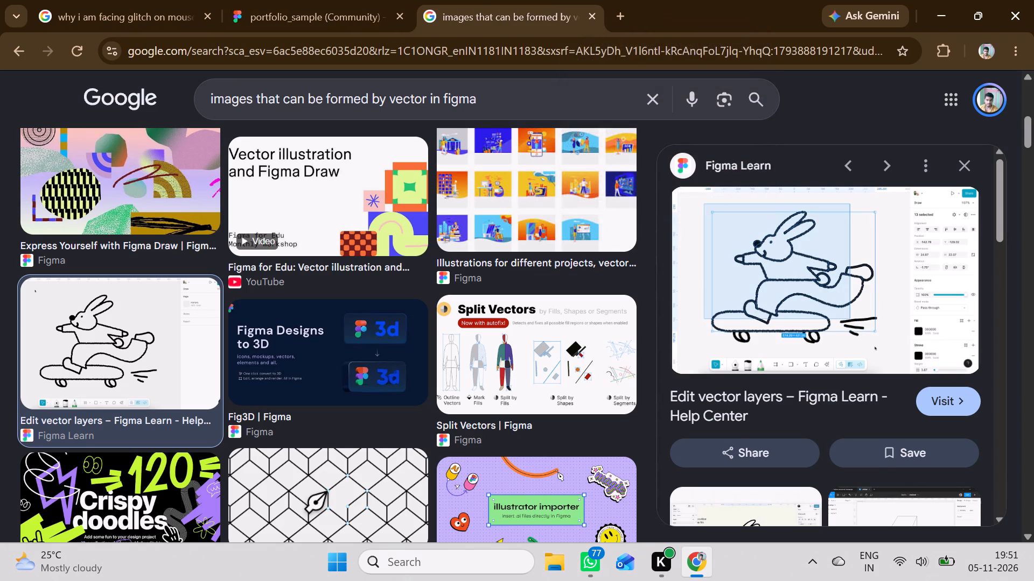
{"action": "left_click", "coordinate": [594, 18]}
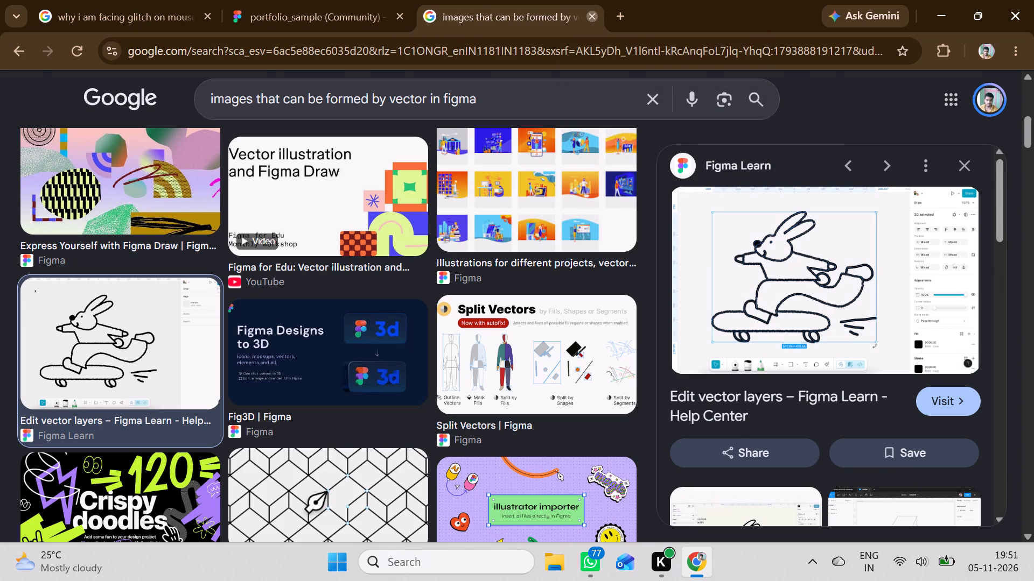
Search Google for skull images in a new tab and preview the iStock skull line drawing.
{"action": "left_click", "coordinate": [419, 14]}
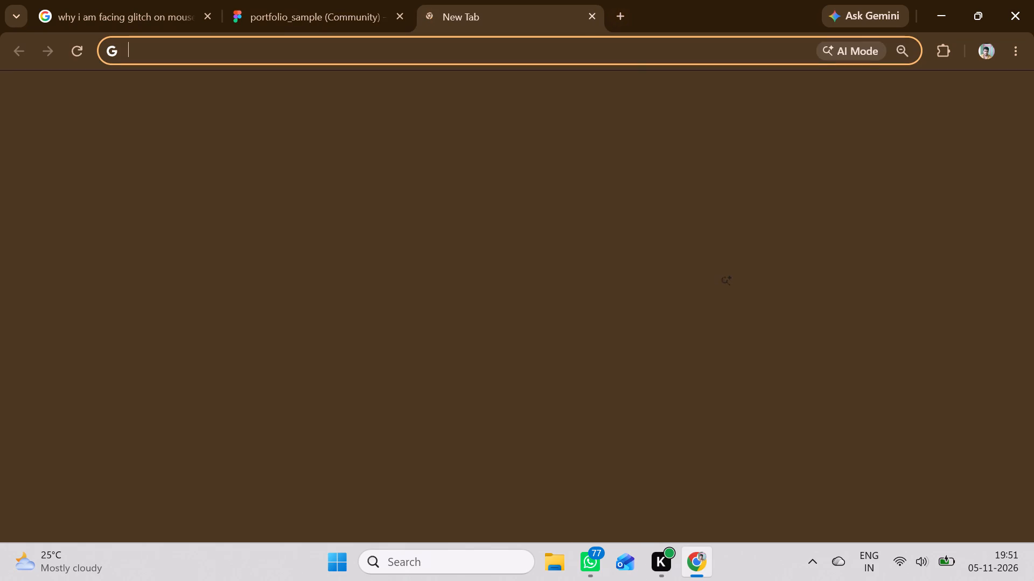
{"action": "left_click", "coordinate": [453, 295]}
{"action": "type", "text": "skull iumahe"}
{"action": "key", "text": "space"}
{"action": "key", "text": "BackSpace"}
{"action": "key", "text": "BackSpace"}
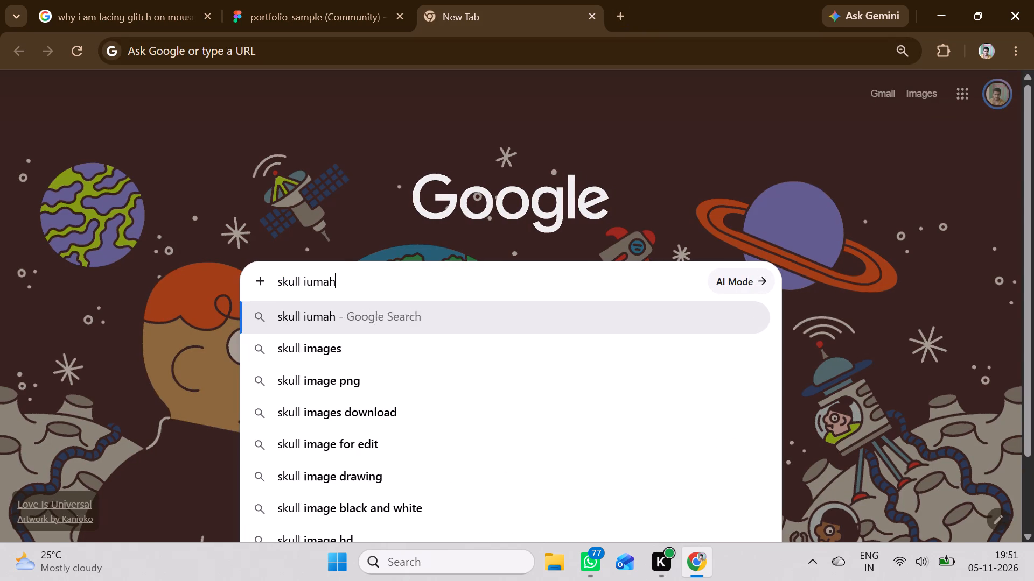
{"action": "key", "text": "BackSpace"}
{"action": "key", "text": "BackSpace"}
{"action": "key", "text": "BackSpace"}
{"action": "key", "text": "BackSpace"}
{"action": "type", "text": "mage"}
{"action": "key", "text": "Return"}
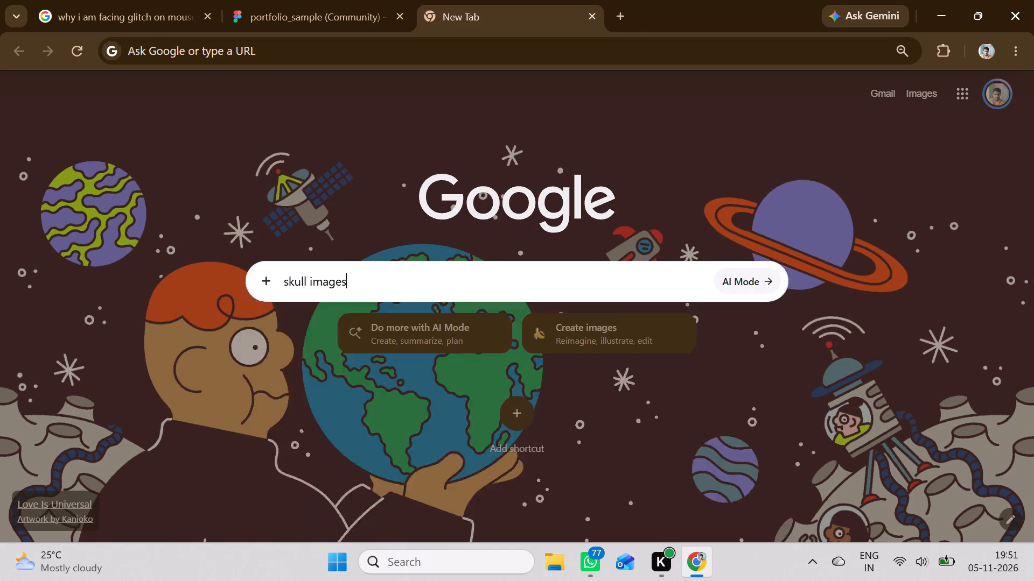
{"action": "left_click", "coordinate": [296, 301]}
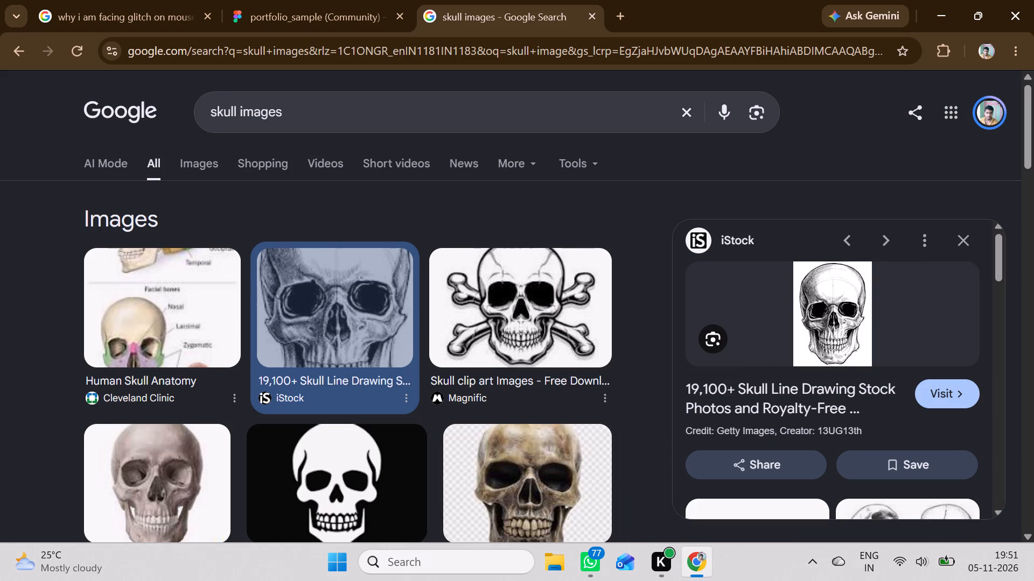
Return to the portfolio_sample design file and draw a circle of about 143 × 149 in the empty area below the traced path.
{"action": "left_click", "coordinate": [274, 9]}
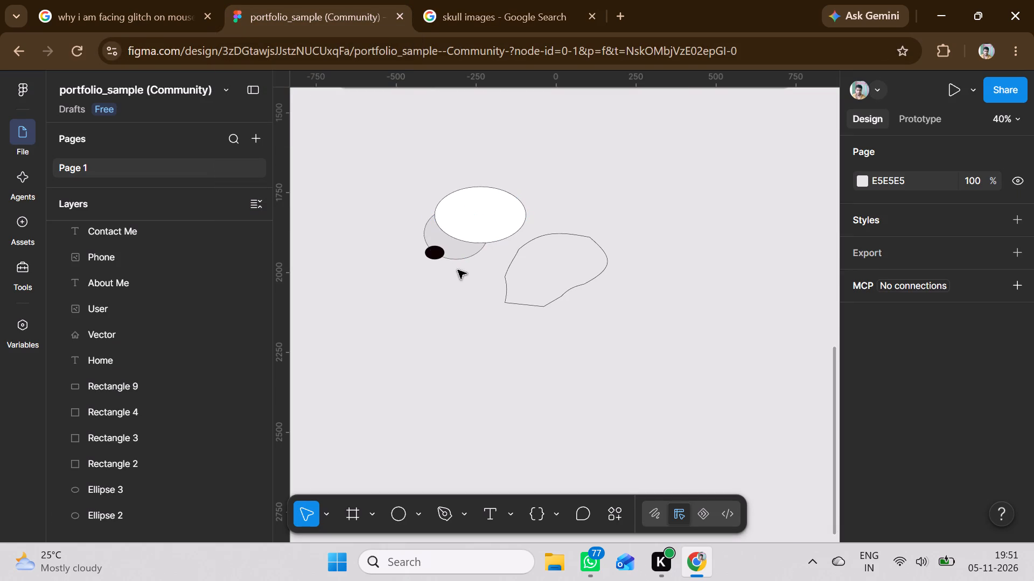
{"action": "scroll", "coordinate": [456, 304], "scroll_direction": "up", "scroll_amount": 1}
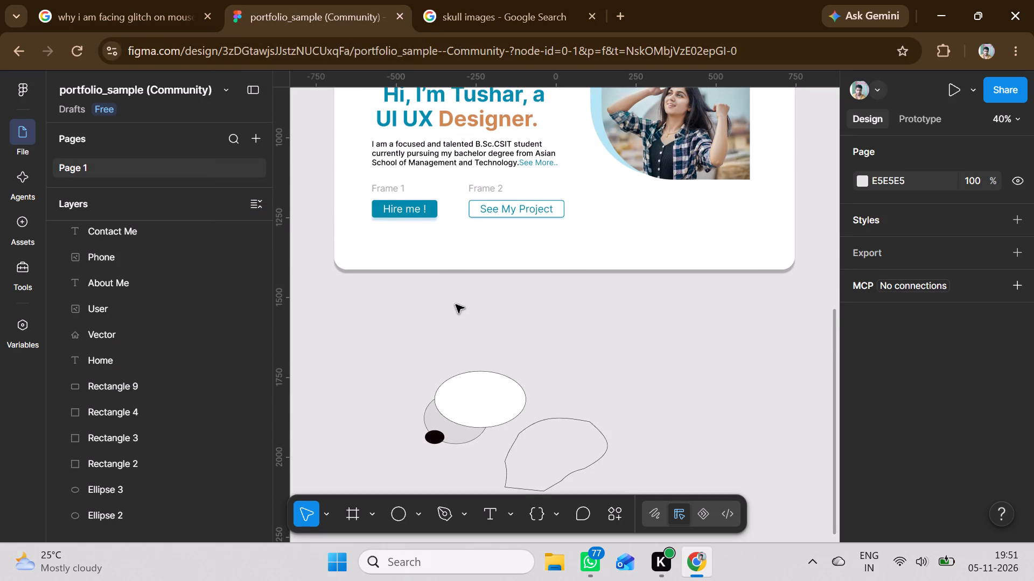
{"action": "scroll", "coordinate": [456, 304], "scroll_direction": "down", "scroll_amount": 1}
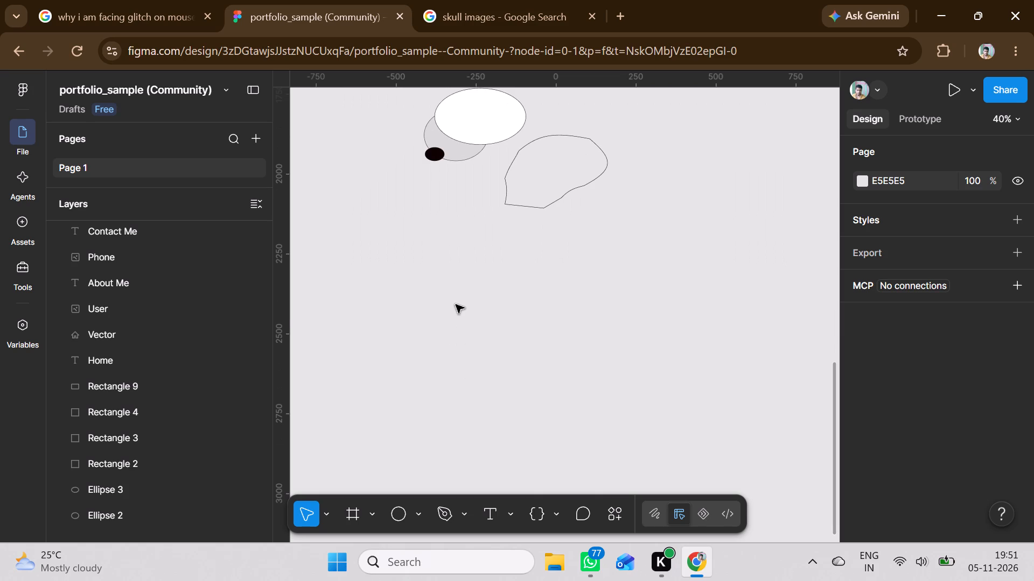
{"action": "left_click", "coordinate": [394, 515]}
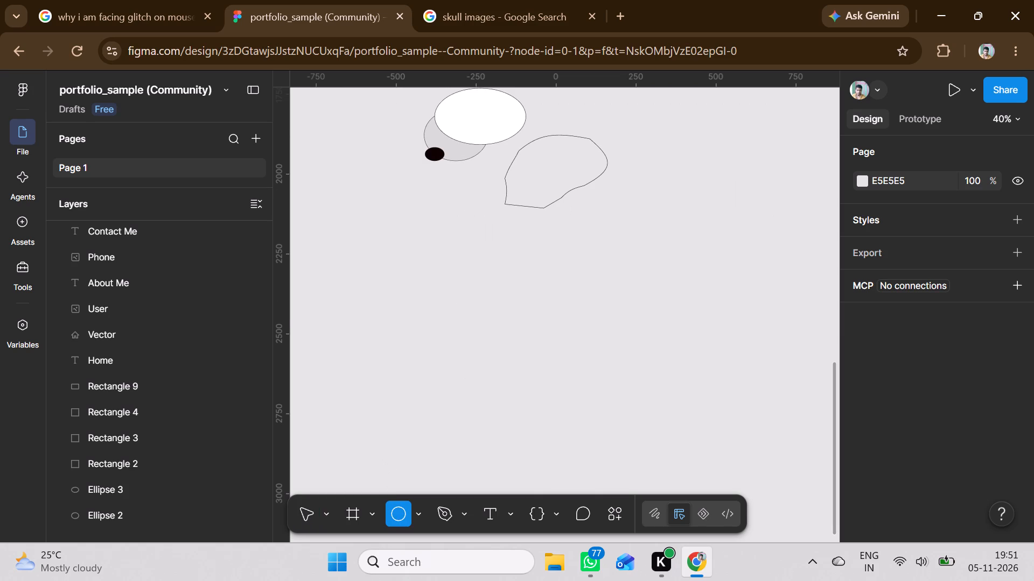
{"action": "left_click_drag", "start_coordinate": [478, 239], "coordinate": [509, 275]}
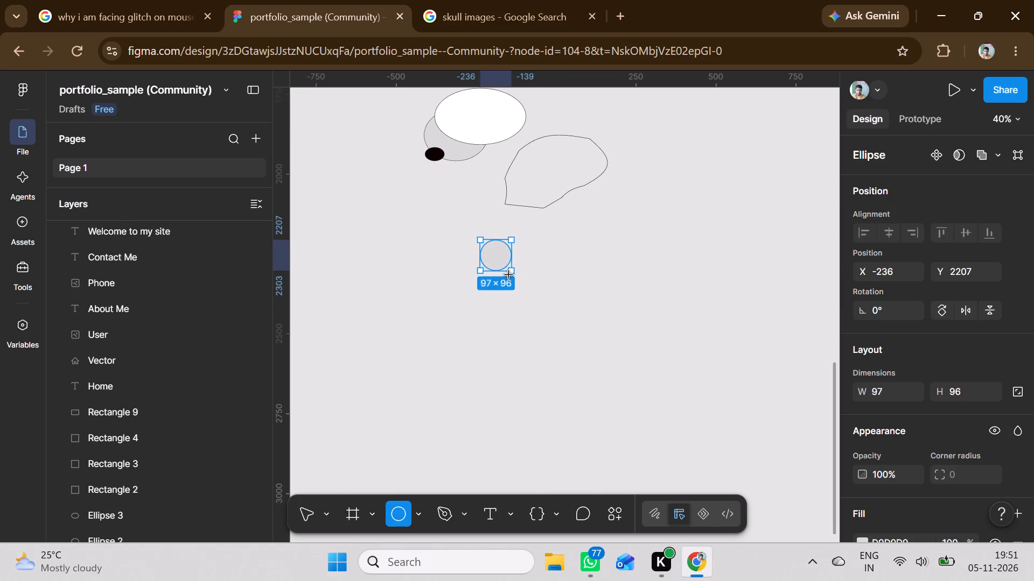
{"action": "left_click_drag", "start_coordinate": [509, 275], "coordinate": [527, 287]}
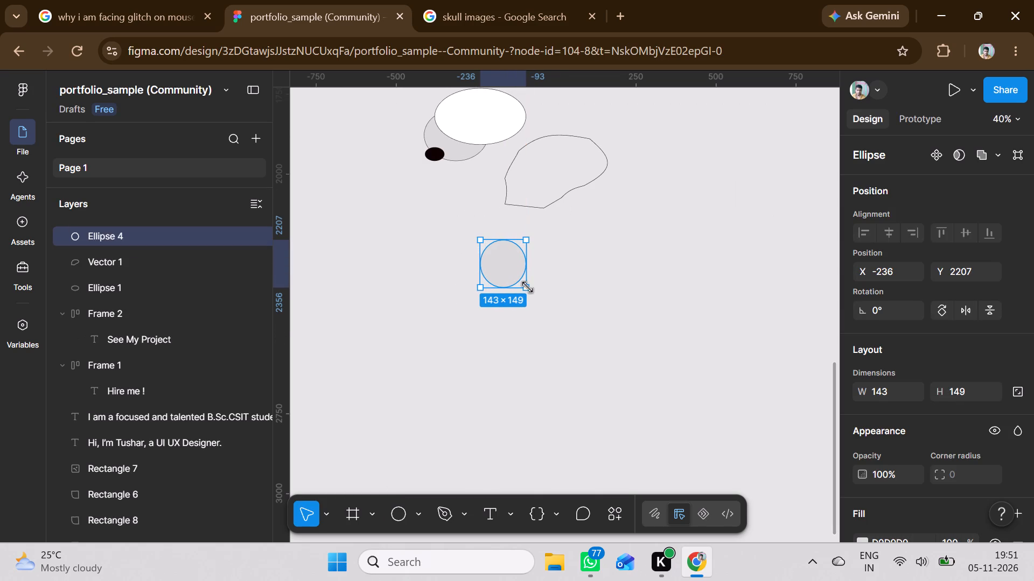
{"action": "left_click", "coordinate": [437, 341]}
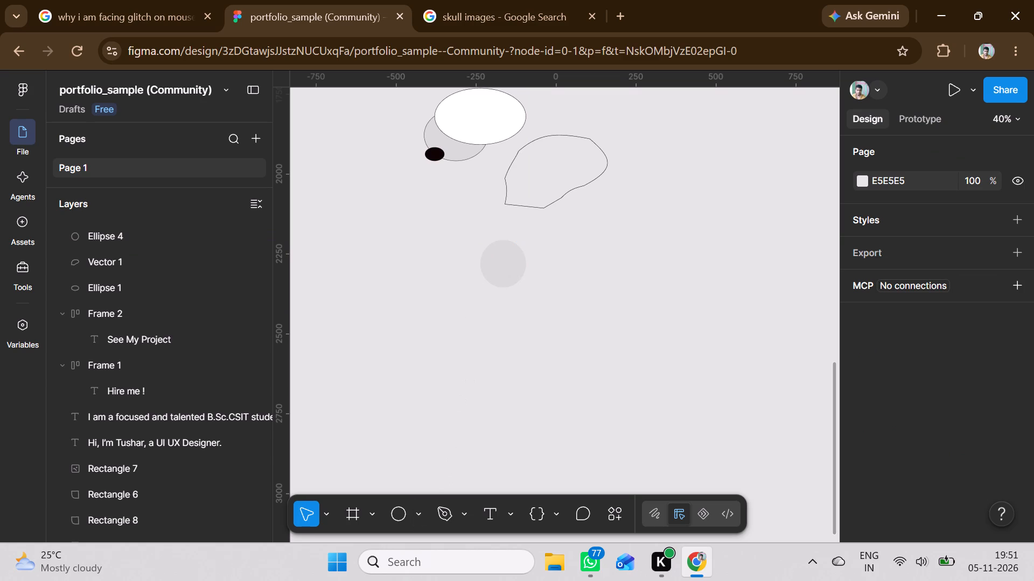
Draw a narrow upright ellipse of about 41 × 132 from the new circle's centre down past its lower edge.
{"action": "left_click", "coordinate": [395, 512]}
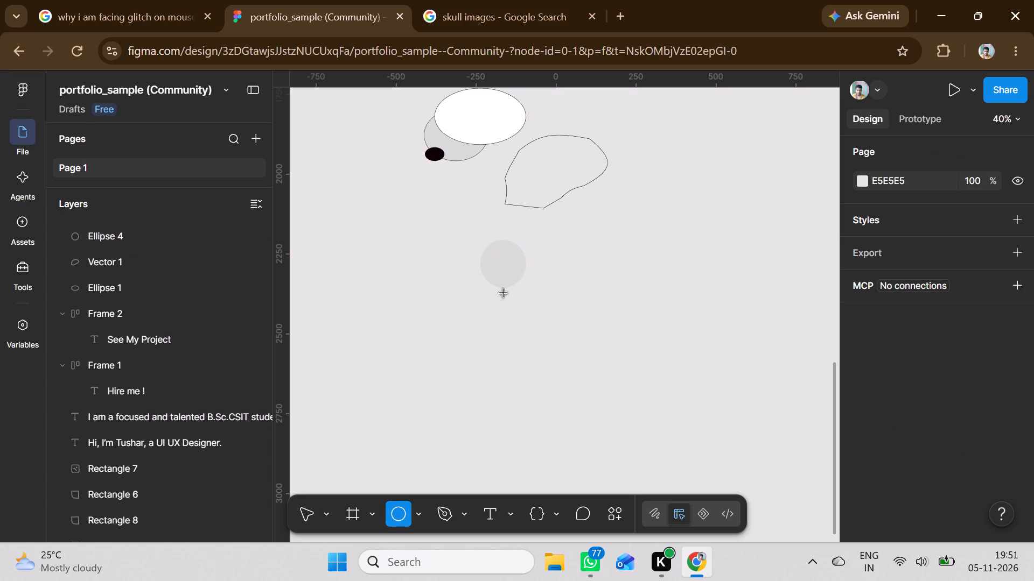
{"action": "left_click_drag", "start_coordinate": [499, 268], "coordinate": [508, 296]}
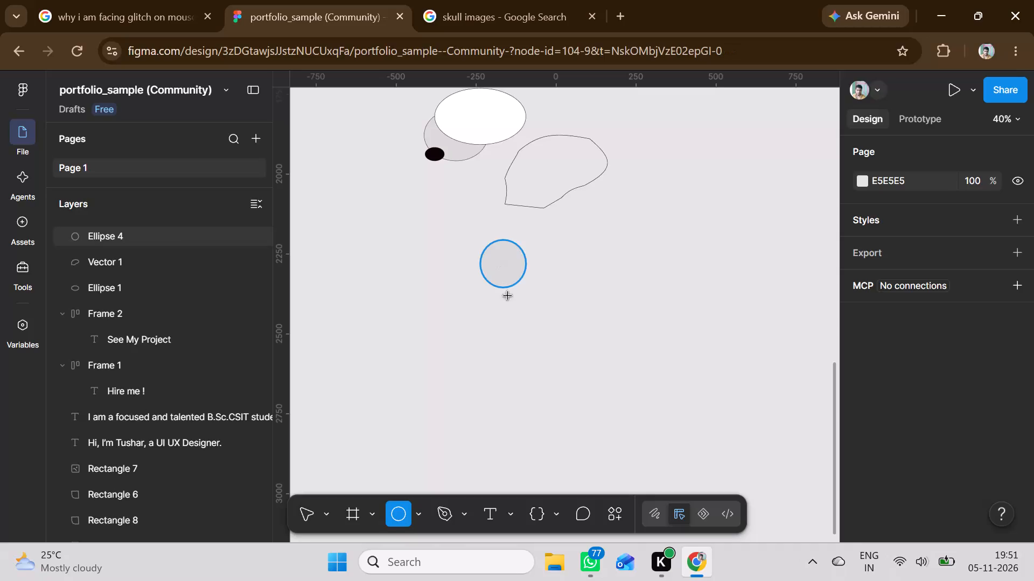
{"action": "left_click_drag", "start_coordinate": [508, 296], "coordinate": [516, 306]}
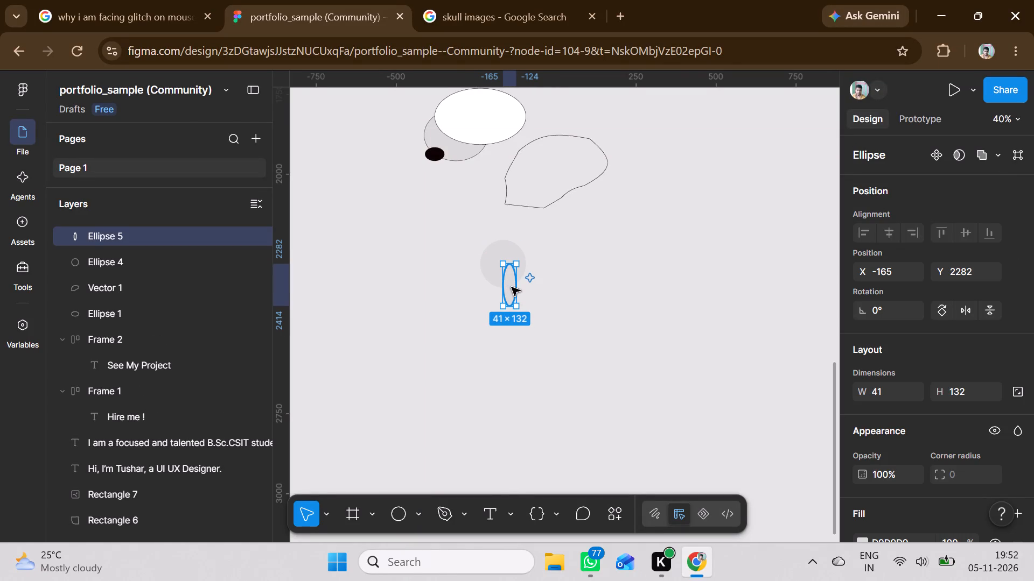
Shift the narrow ellipse slightly and widen it on both sides to about 73 × 132.
{"action": "left_click", "coordinate": [512, 287]}
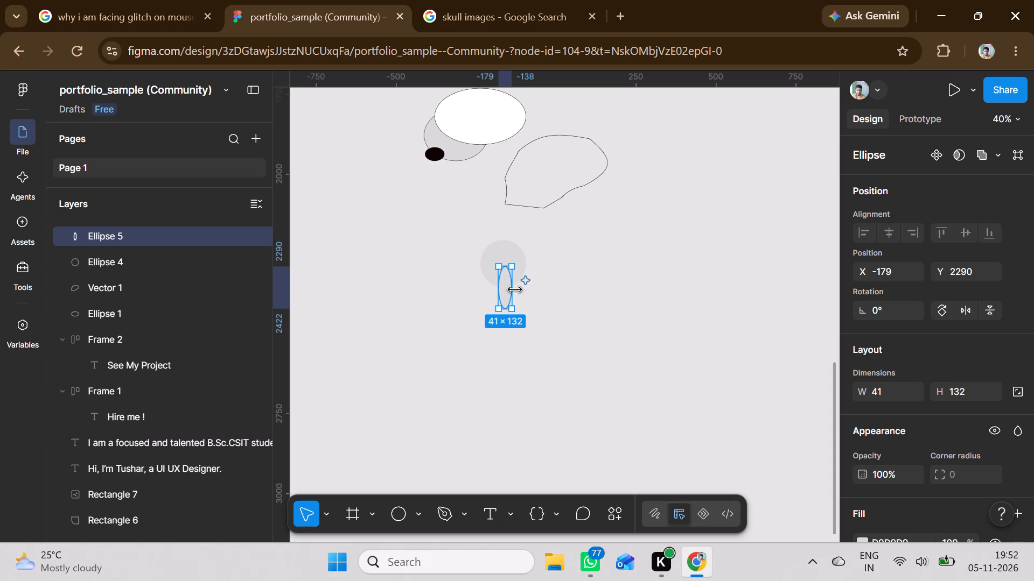
{"action": "left_click", "coordinate": [514, 290]}
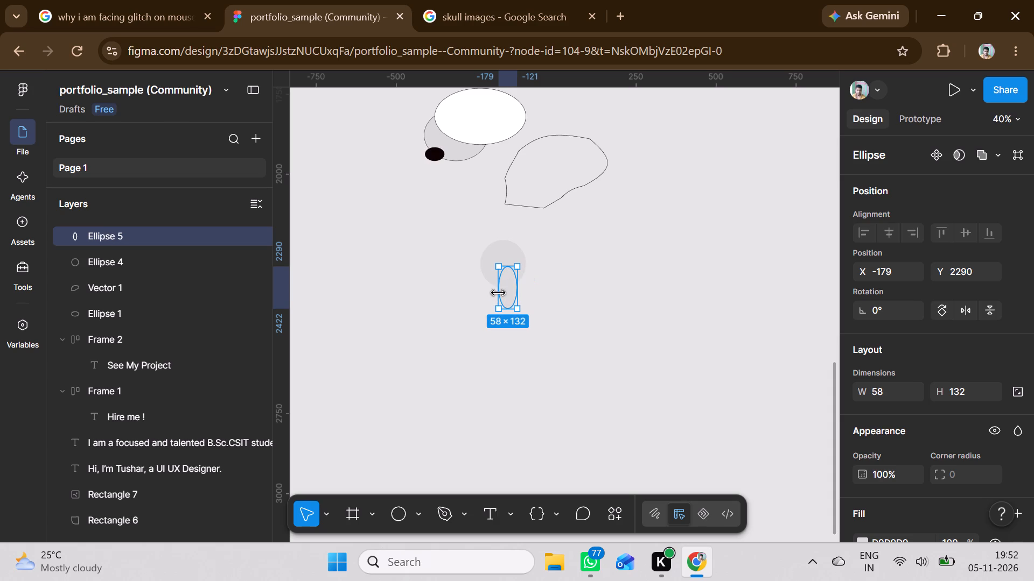
{"action": "left_click_drag", "start_coordinate": [498, 292], "coordinate": [493, 292]}
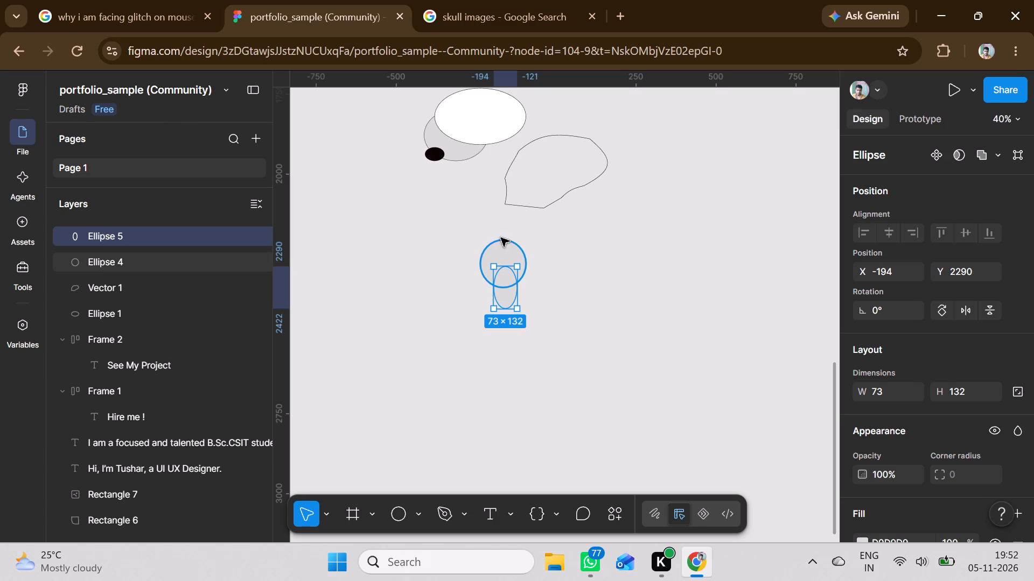
Enlarge the upper circle to about 221 × 195.
{"action": "left_click", "coordinate": [501, 243]}
{"action": "left_click_drag", "start_coordinate": [529, 265], "coordinate": [551, 272]}
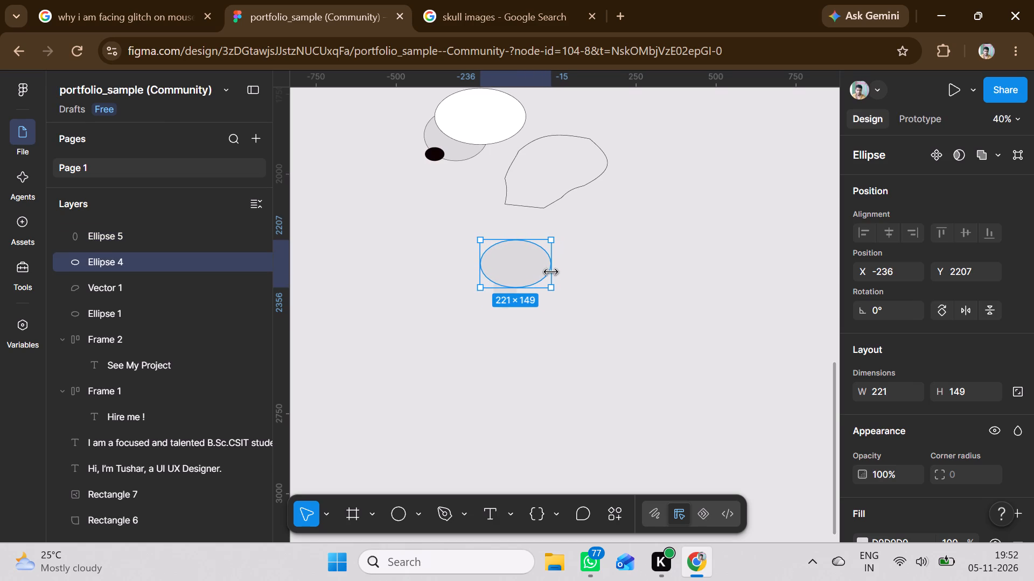
{"action": "left_click_drag", "start_coordinate": [527, 291], "coordinate": [527, 302]}
{"action": "left_click", "coordinate": [497, 332]}
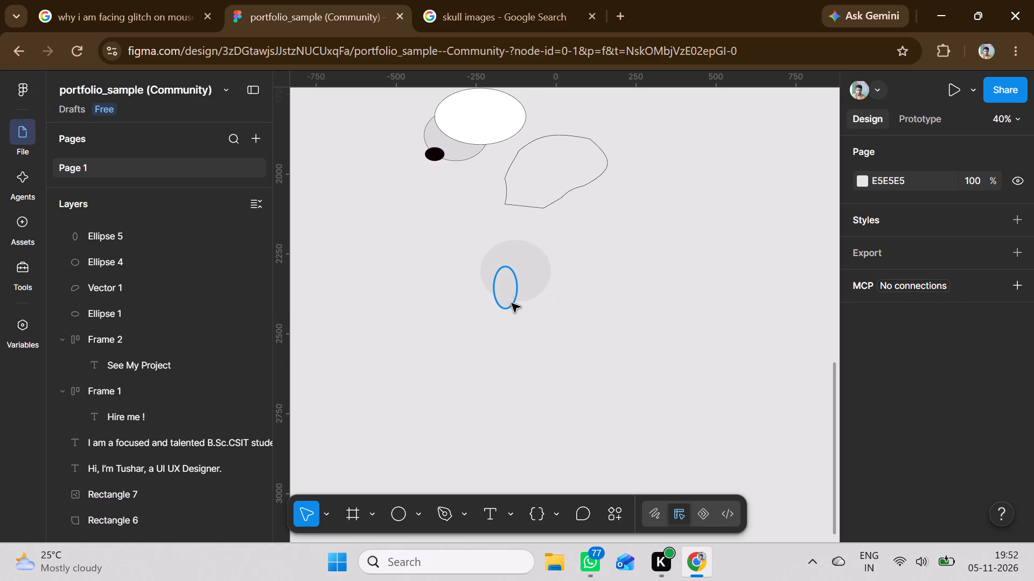
Move the narrow ellipse down to overlap the large ellipse's lower edge and widen it to about 134 × 132, centred beneath it.
{"action": "left_click", "coordinate": [506, 307]}
{"action": "left_click_drag", "start_coordinate": [506, 307], "coordinate": [514, 314]}
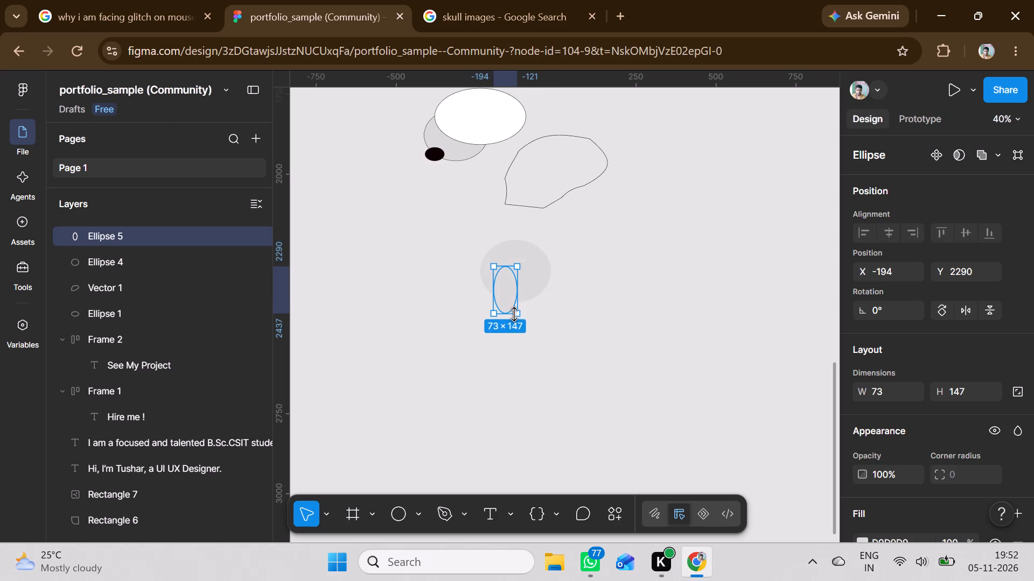
{"action": "left_click_drag", "start_coordinate": [514, 314], "coordinate": [513, 308]}
{"action": "left_click_drag", "start_coordinate": [500, 277], "coordinate": [502, 282]}
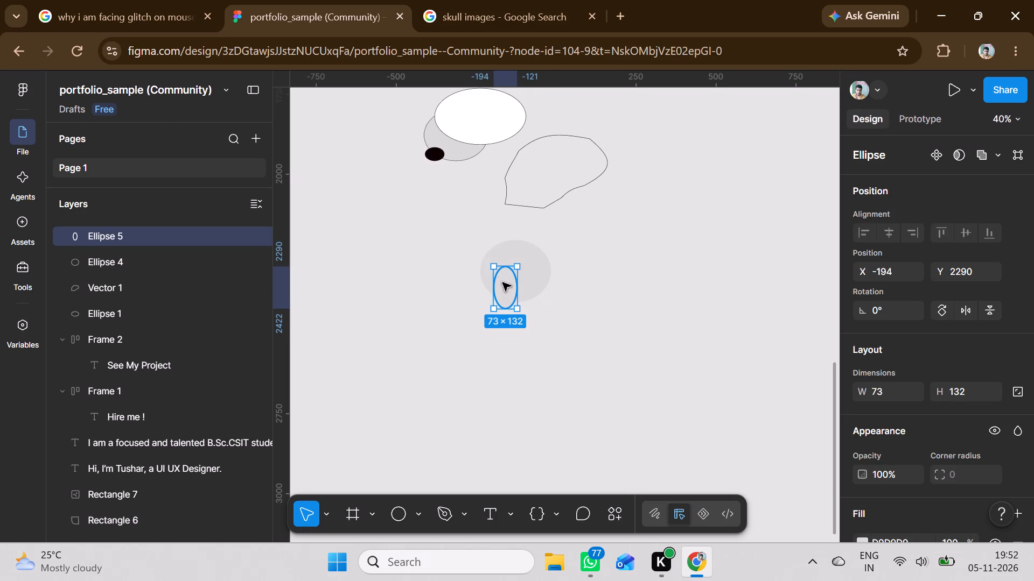
{"action": "left_click_drag", "start_coordinate": [502, 282], "coordinate": [509, 301]}
{"action": "left_click_drag", "start_coordinate": [503, 320], "coordinate": [497, 320]}
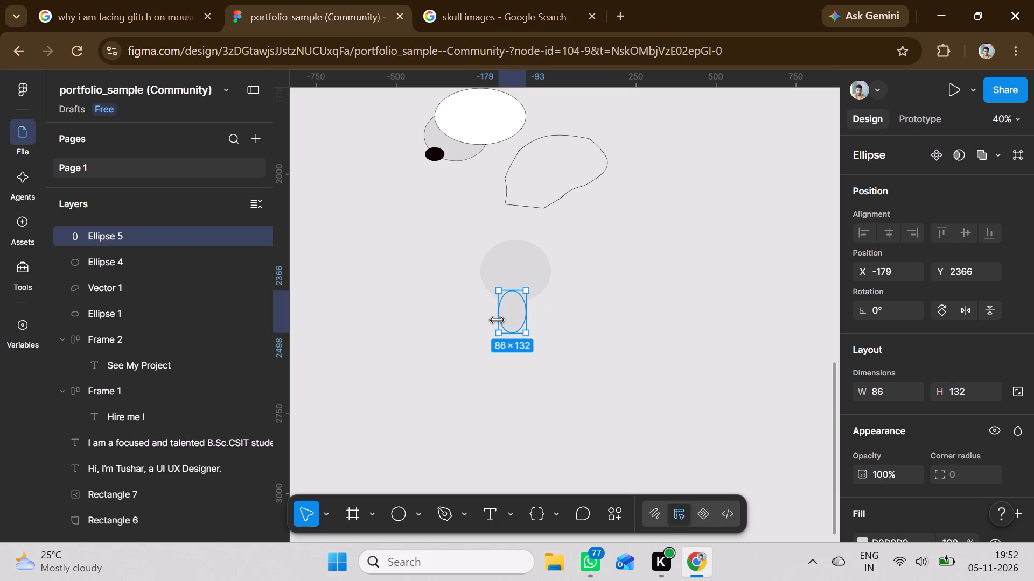
{"action": "left_click_drag", "start_coordinate": [497, 320], "coordinate": [494, 320]}
{"action": "left_click_drag", "start_coordinate": [528, 319], "coordinate": [539, 313]}
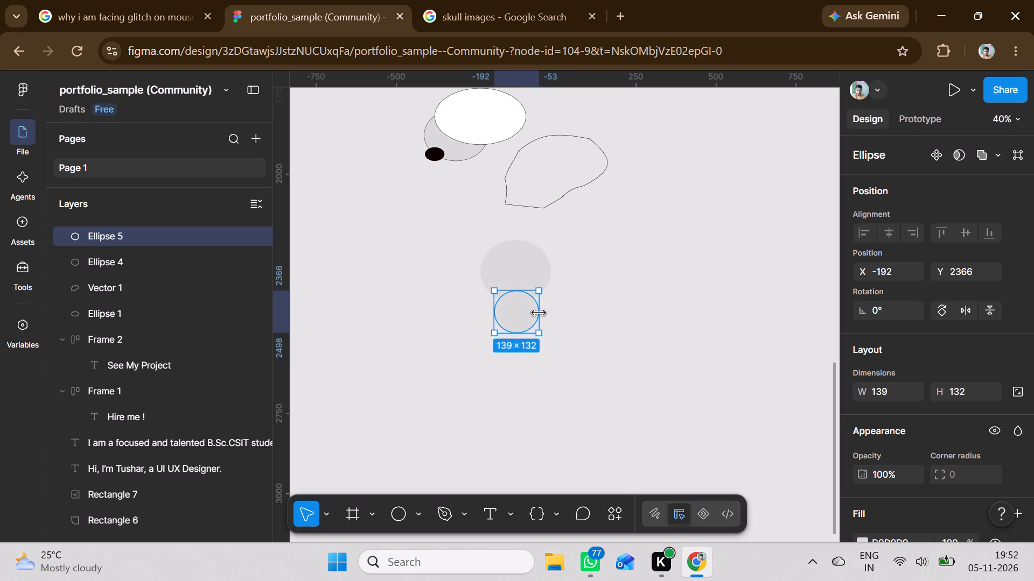
{"action": "left_click_drag", "start_coordinate": [539, 313], "coordinate": [537, 313]}
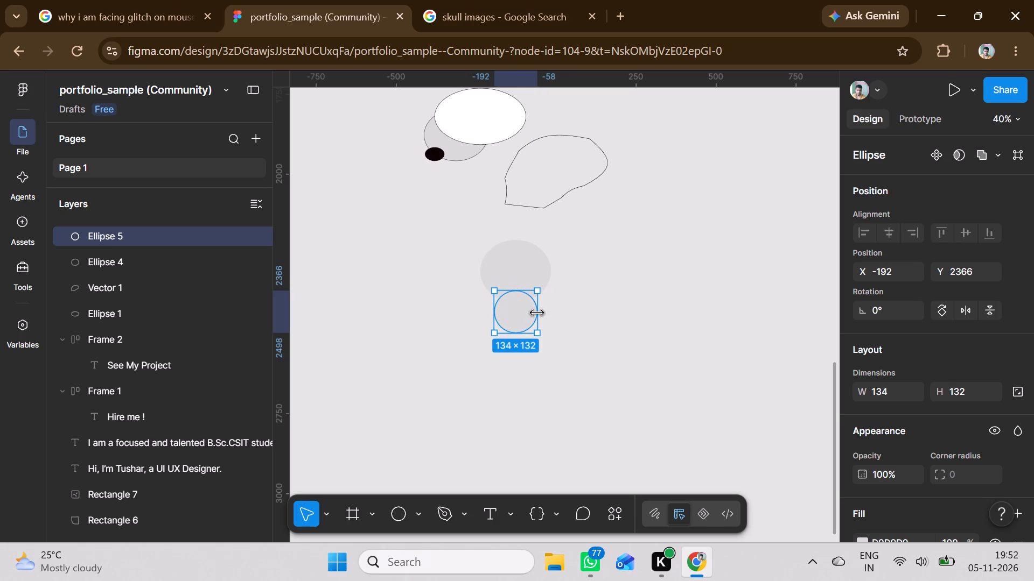
{"action": "left_click", "coordinate": [460, 344]}
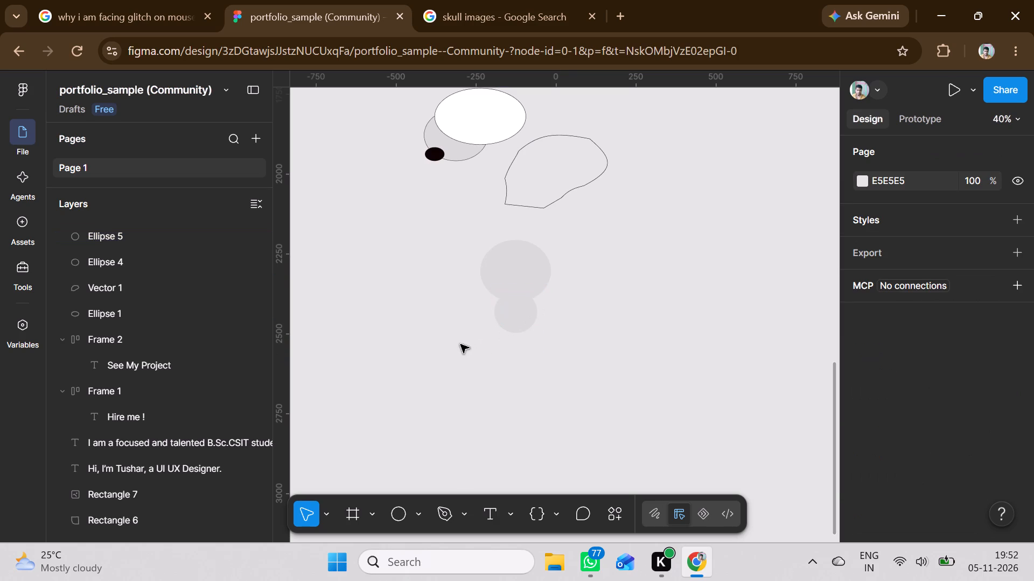
Group the large ellipse and the small circle below it.
{"action": "left_click", "coordinate": [520, 258]}
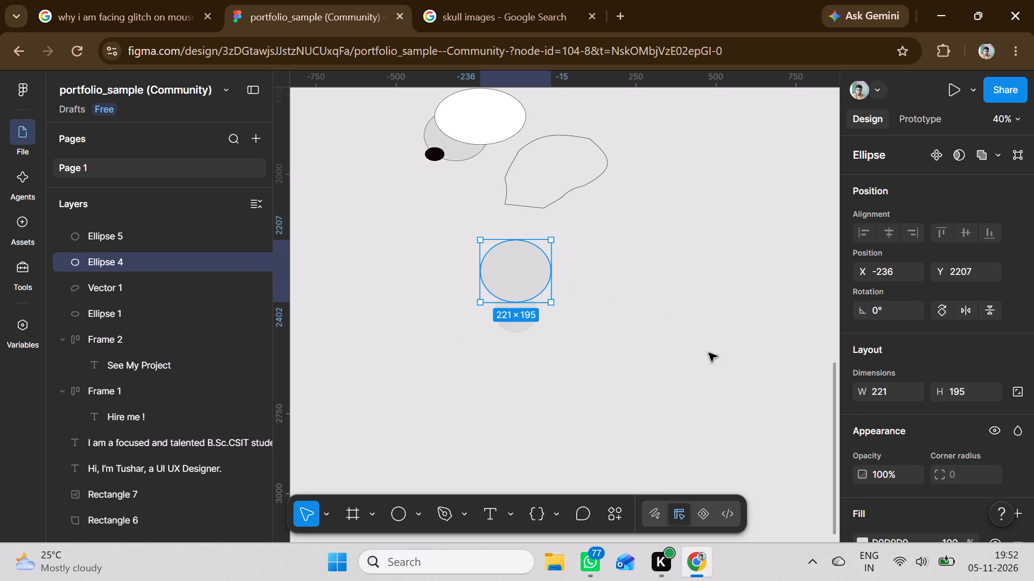
{"action": "left_click", "coordinate": [550, 343]}
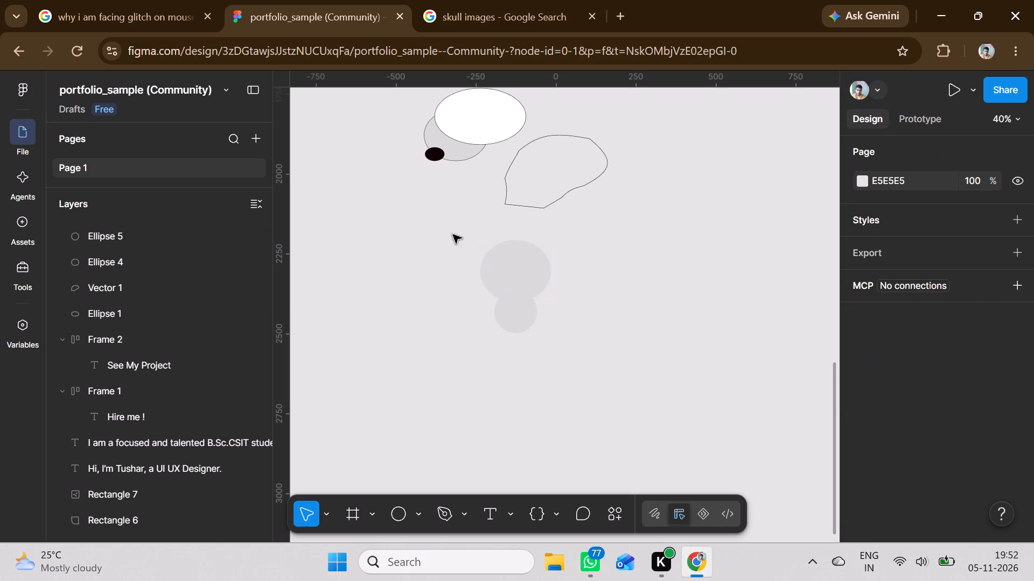
{"action": "left_click_drag", "start_coordinate": [443, 221], "coordinate": [614, 372]}
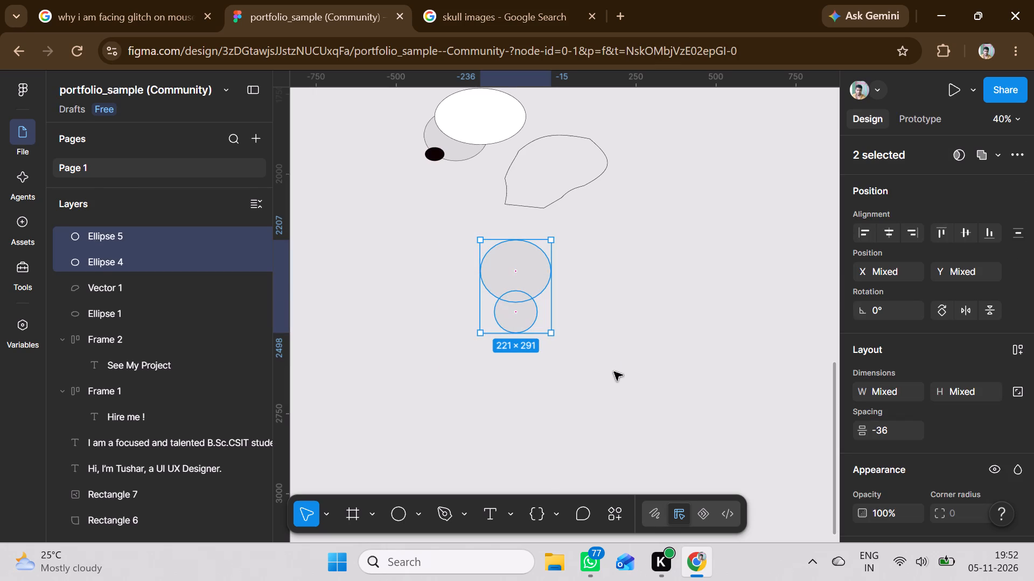
{"action": "right_click", "coordinate": [503, 303]}
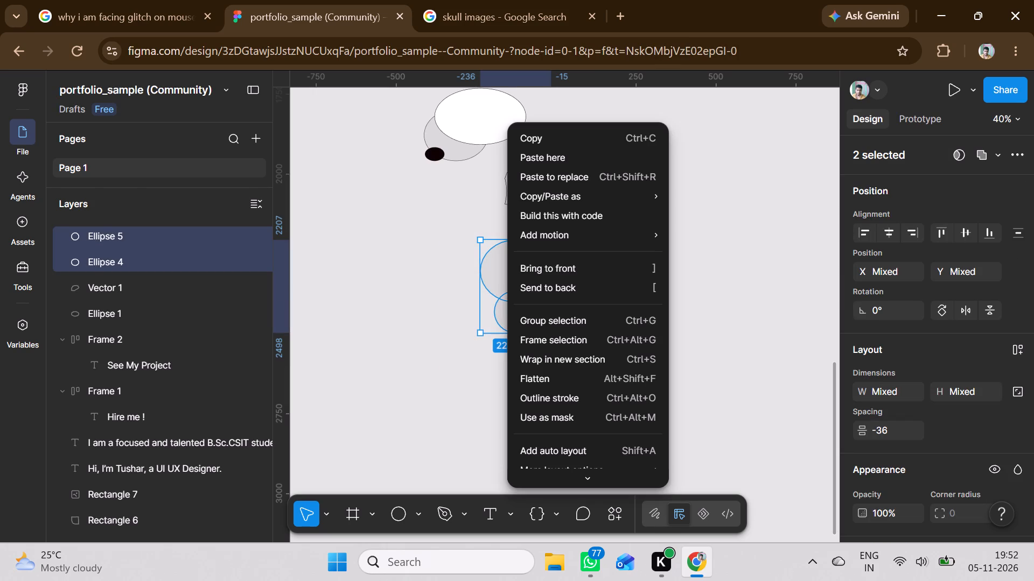
{"action": "left_click", "coordinate": [541, 318]}
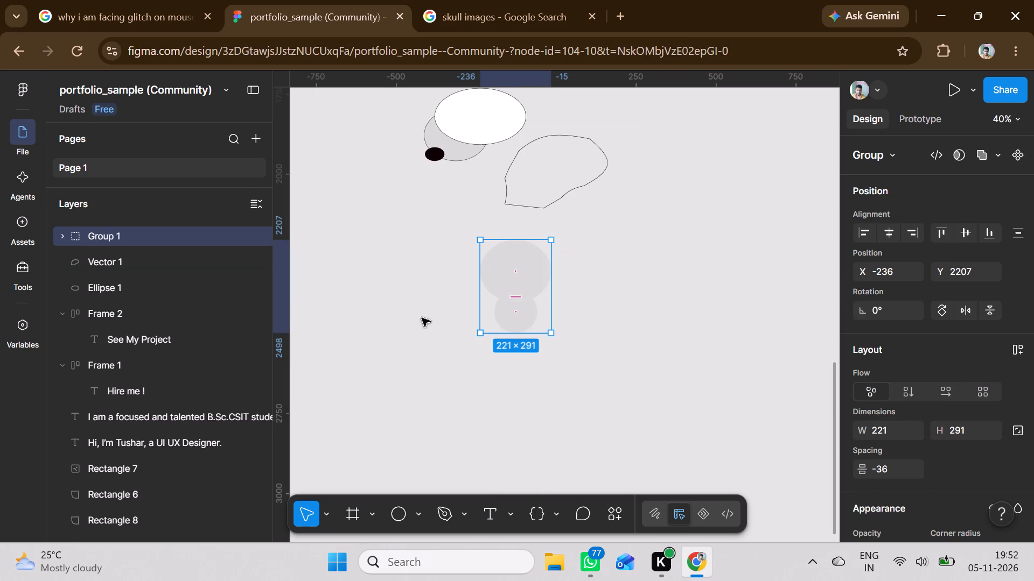
Add a dark grey 353535 stroke to the group of two circles.
{"action": "left_click", "coordinate": [389, 310]}
{"action": "left_click_drag", "start_coordinate": [444, 227], "coordinate": [571, 322]}
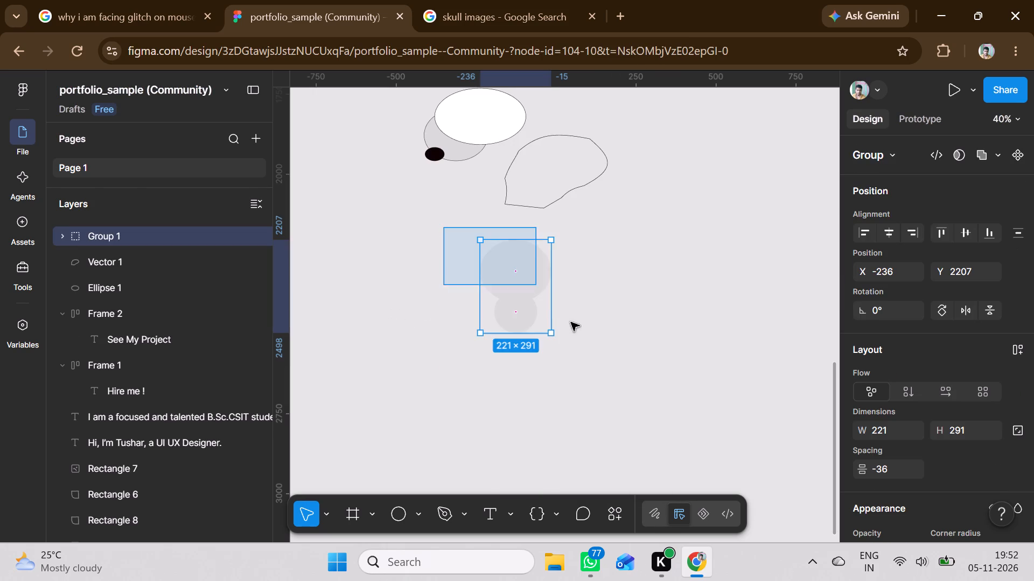
{"action": "left_click_drag", "start_coordinate": [571, 322], "coordinate": [601, 362]}
{"action": "scroll", "coordinate": [895, 444], "scroll_direction": "down", "scroll_amount": 2}
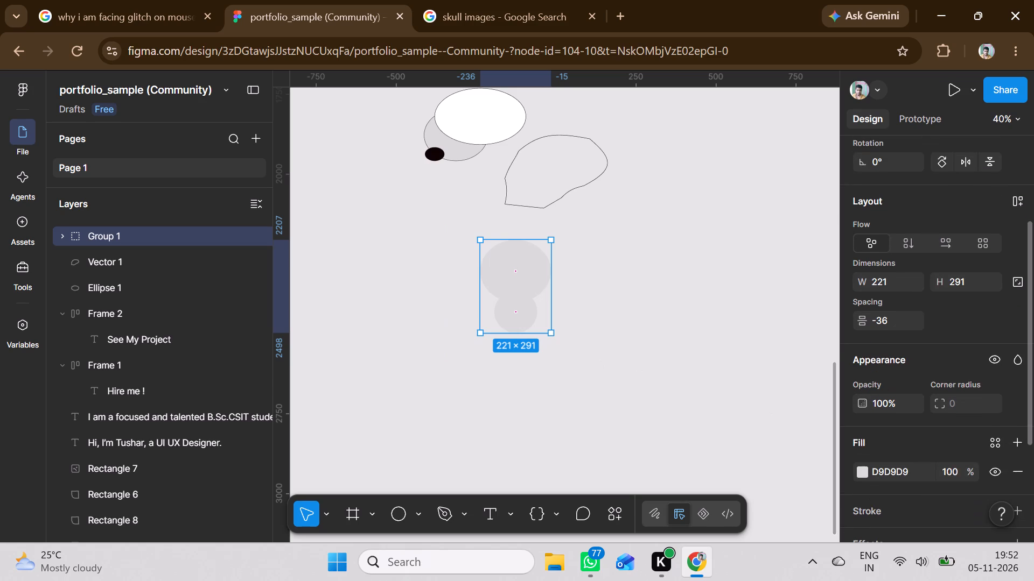
{"action": "scroll", "coordinate": [895, 444], "scroll_direction": "down", "scroll_amount": 2}
{"action": "left_click", "coordinate": [876, 416]}
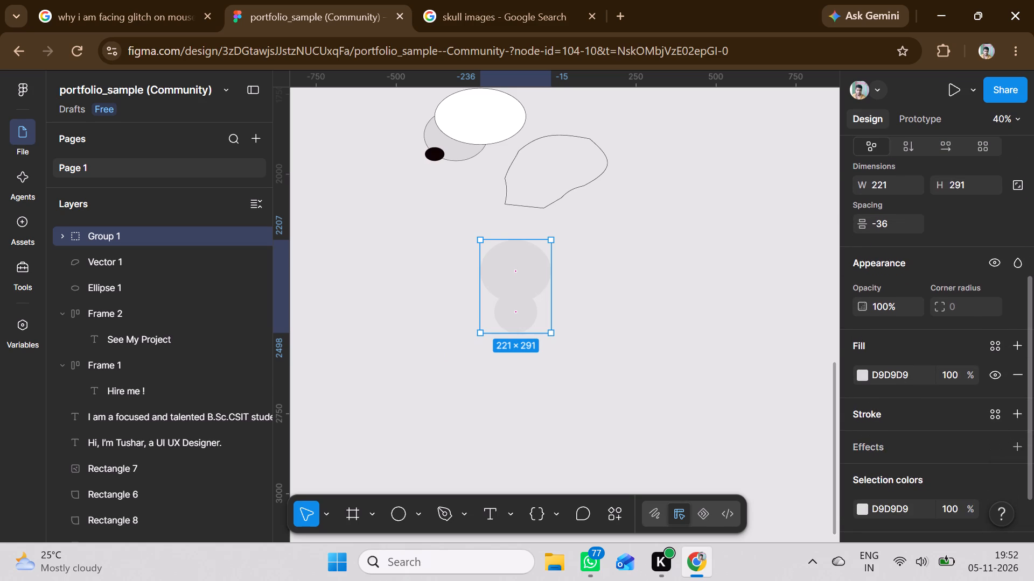
{"action": "left_click", "coordinate": [660, 363]}
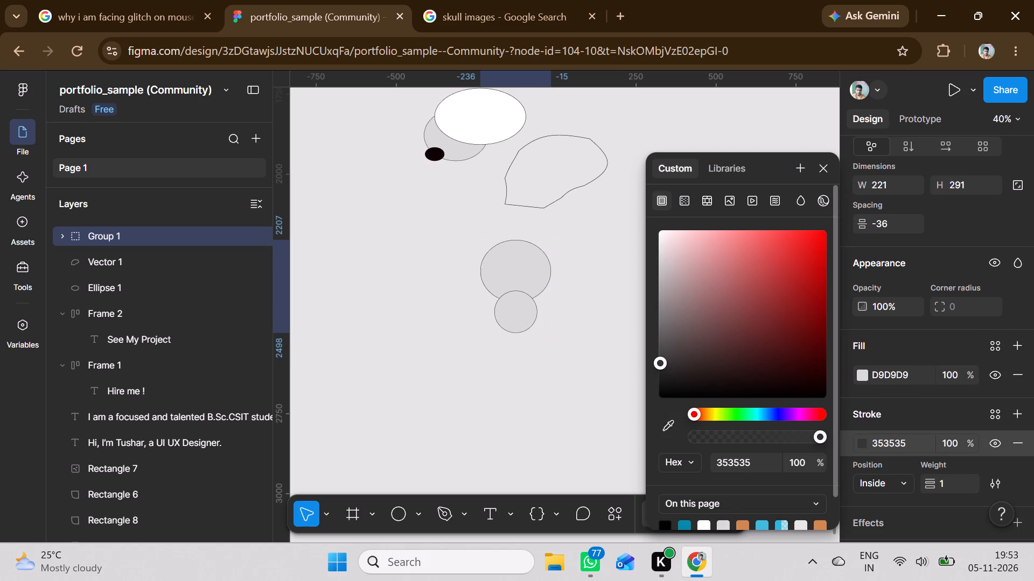
{"action": "left_click", "coordinate": [550, 400]}
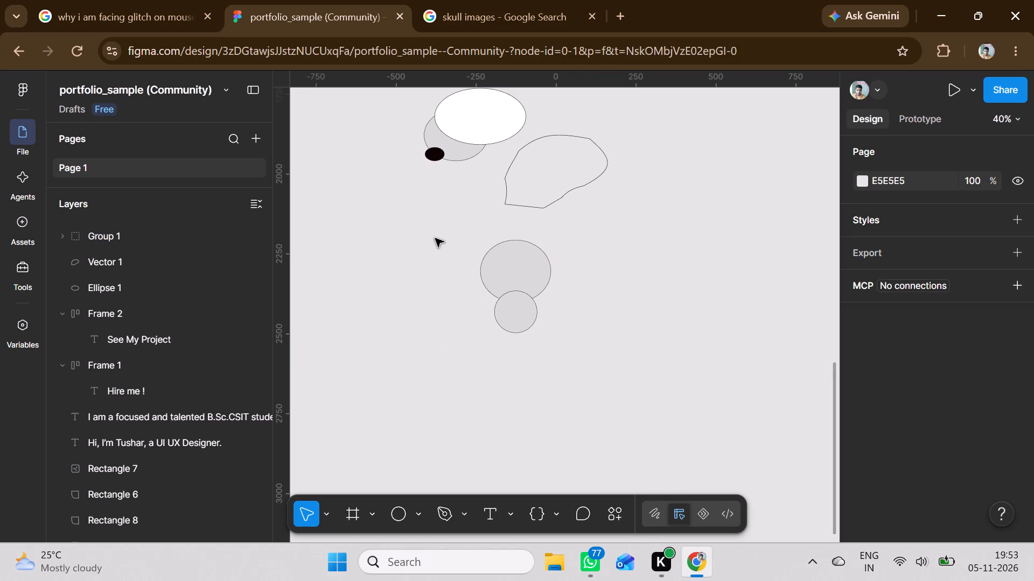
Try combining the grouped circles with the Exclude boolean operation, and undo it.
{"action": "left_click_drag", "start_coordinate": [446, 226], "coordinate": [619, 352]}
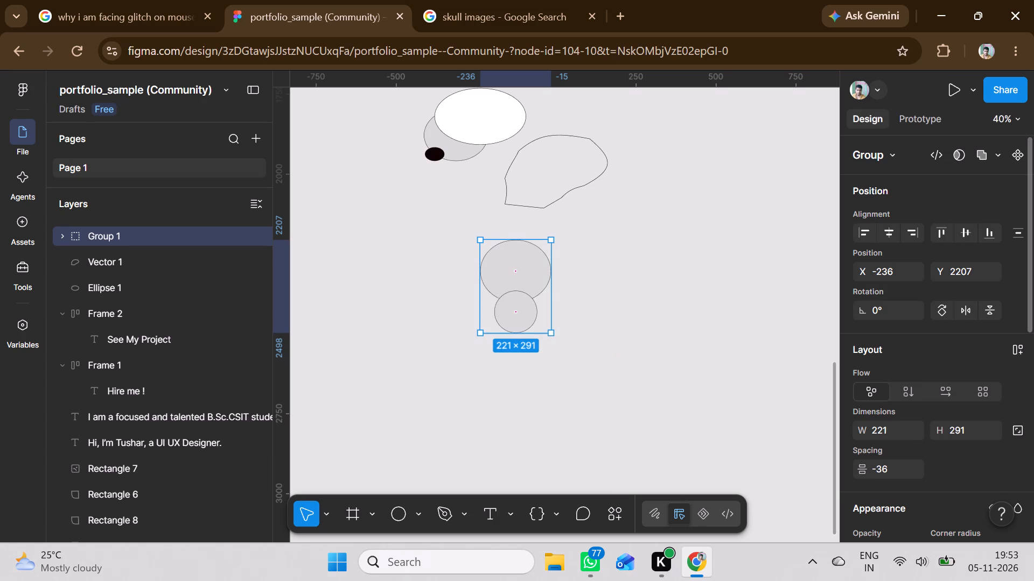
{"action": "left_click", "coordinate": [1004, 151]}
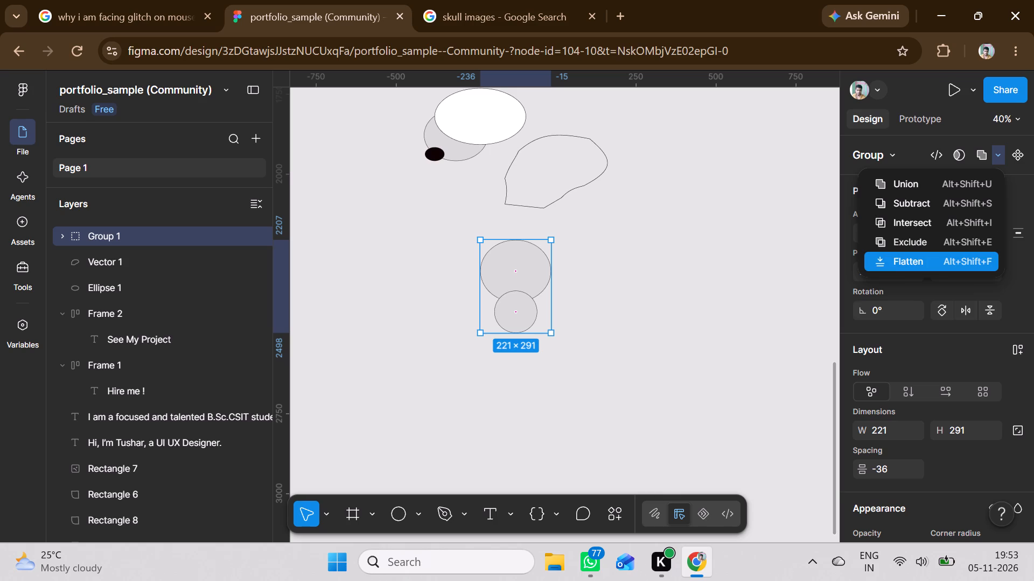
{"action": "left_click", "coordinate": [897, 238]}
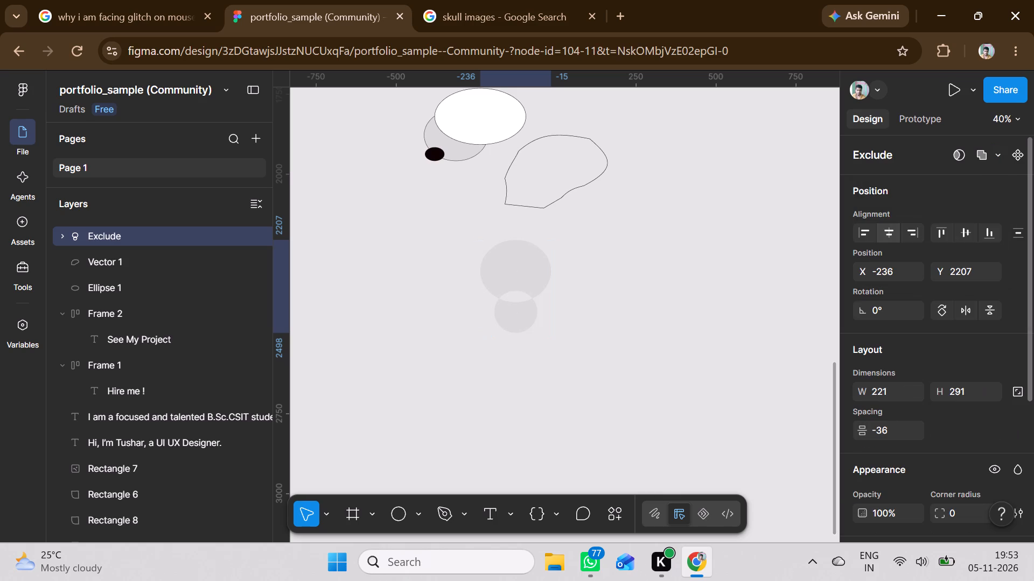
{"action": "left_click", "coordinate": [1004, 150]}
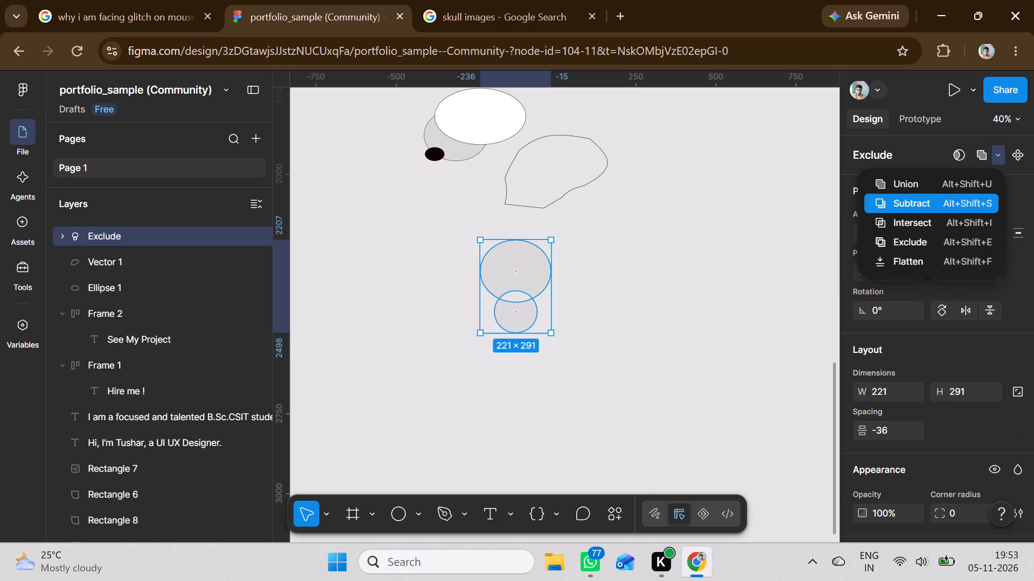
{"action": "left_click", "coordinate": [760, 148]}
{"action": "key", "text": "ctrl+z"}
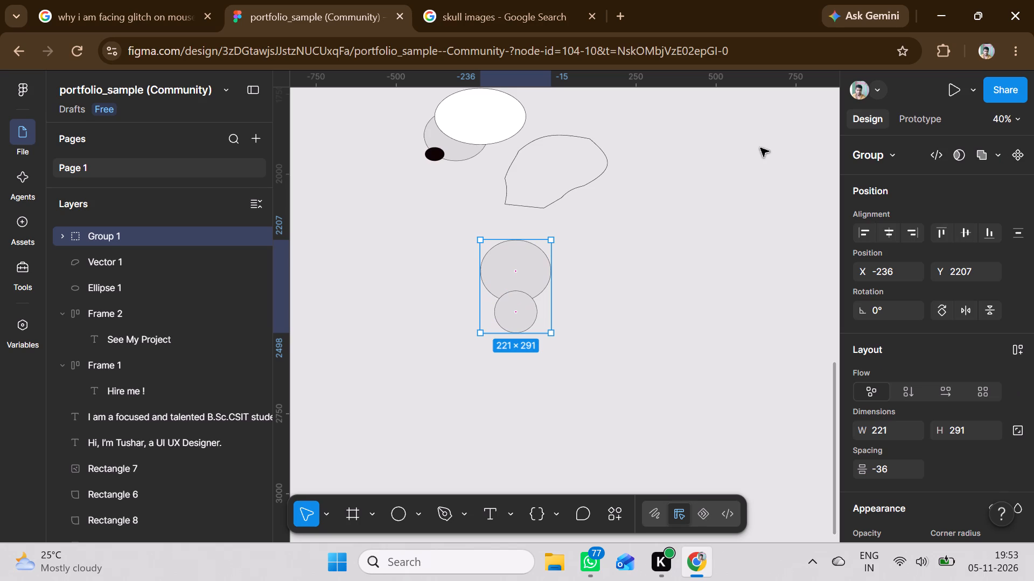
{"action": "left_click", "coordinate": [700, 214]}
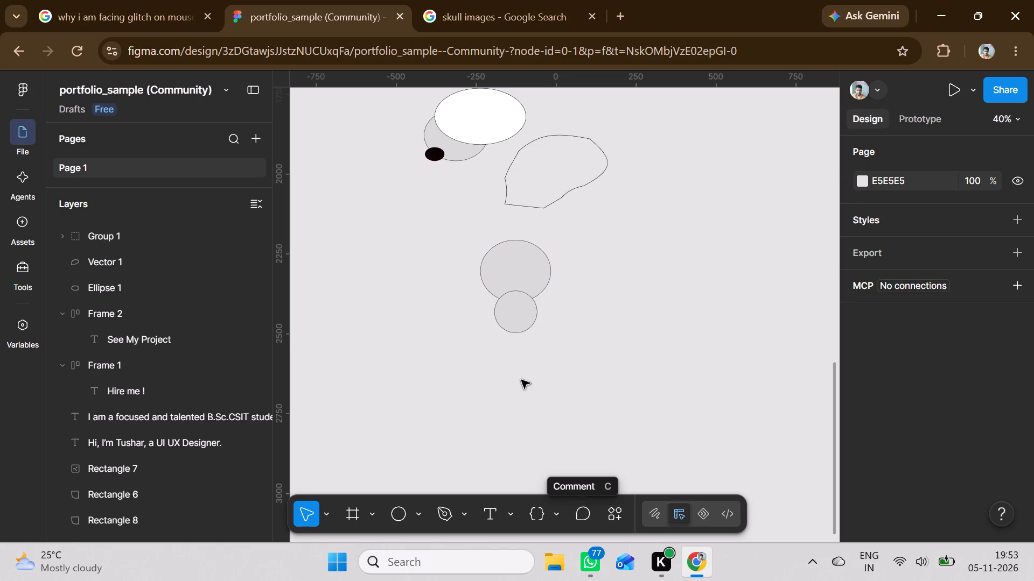
Start a Pen path at the large circle's top, with anchors on its left edge and where it meets the small circle.
{"action": "left_click", "coordinate": [455, 513]}
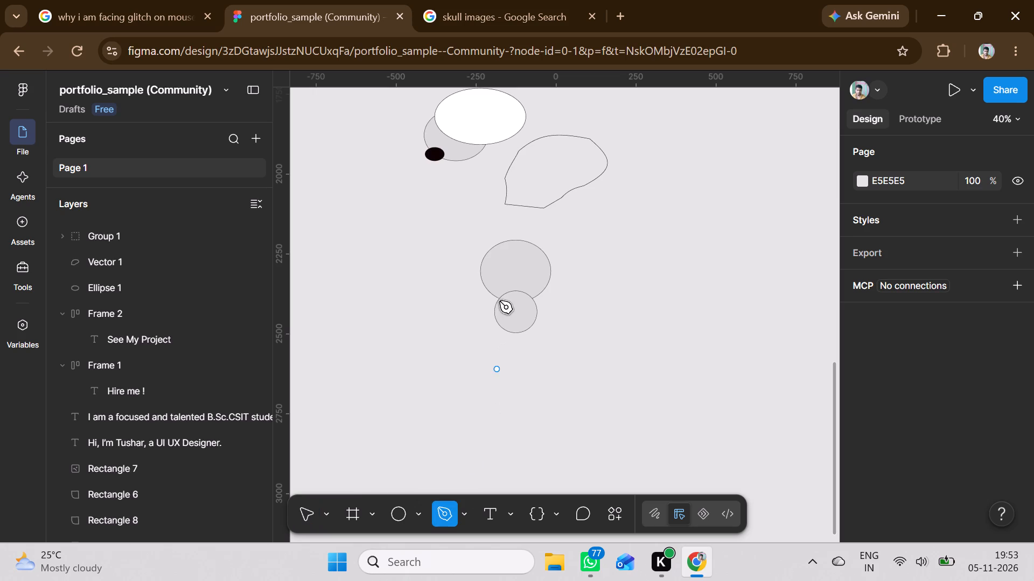
{"action": "left_click", "coordinate": [512, 240]}
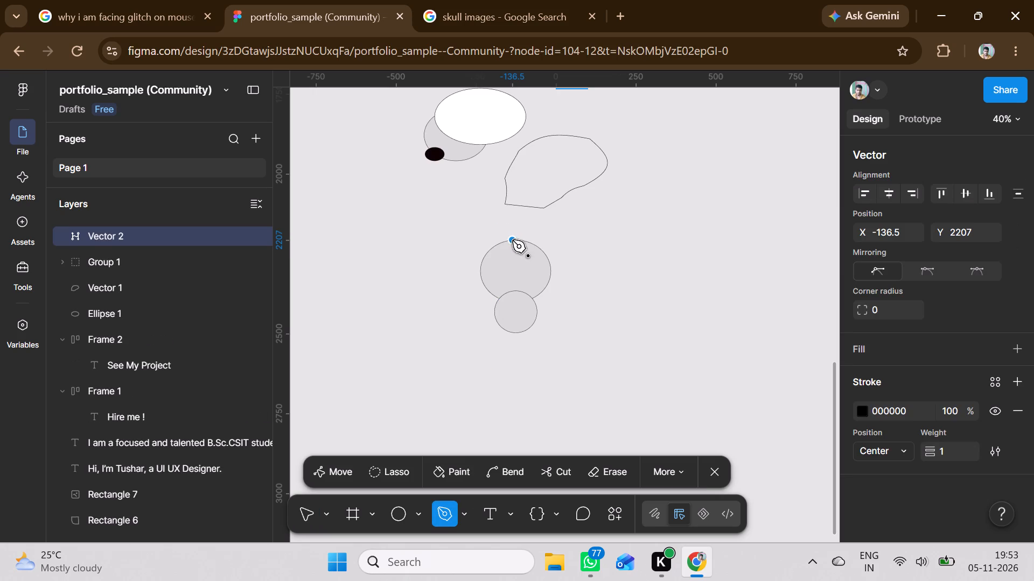
{"action": "left_click", "coordinate": [482, 281]}
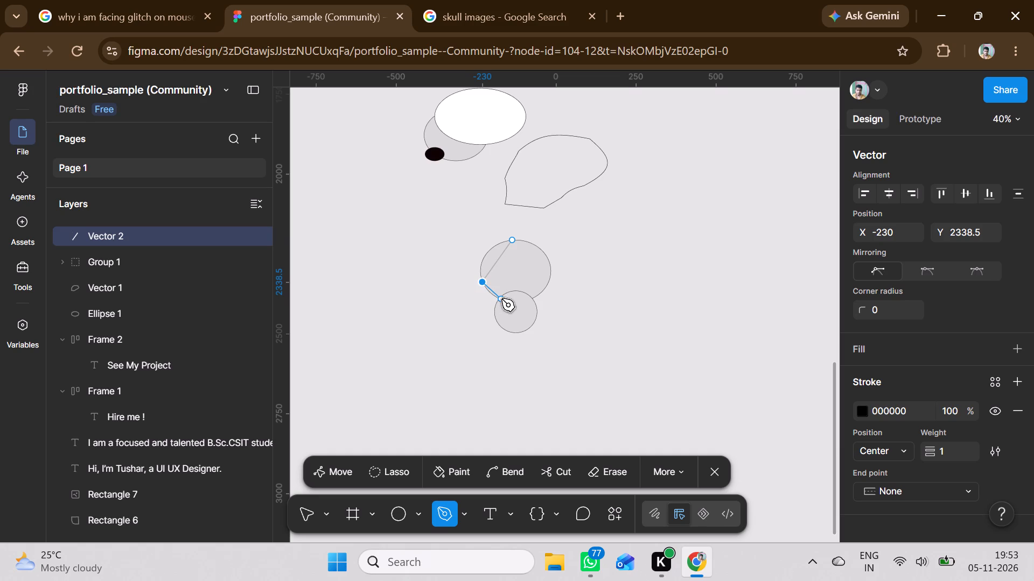
{"action": "left_click", "coordinate": [501, 299]}
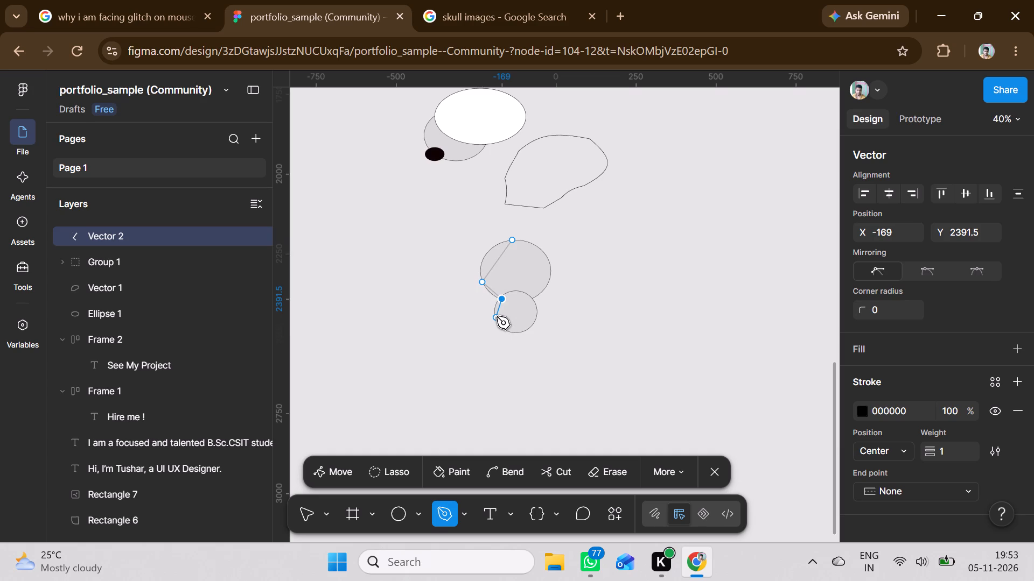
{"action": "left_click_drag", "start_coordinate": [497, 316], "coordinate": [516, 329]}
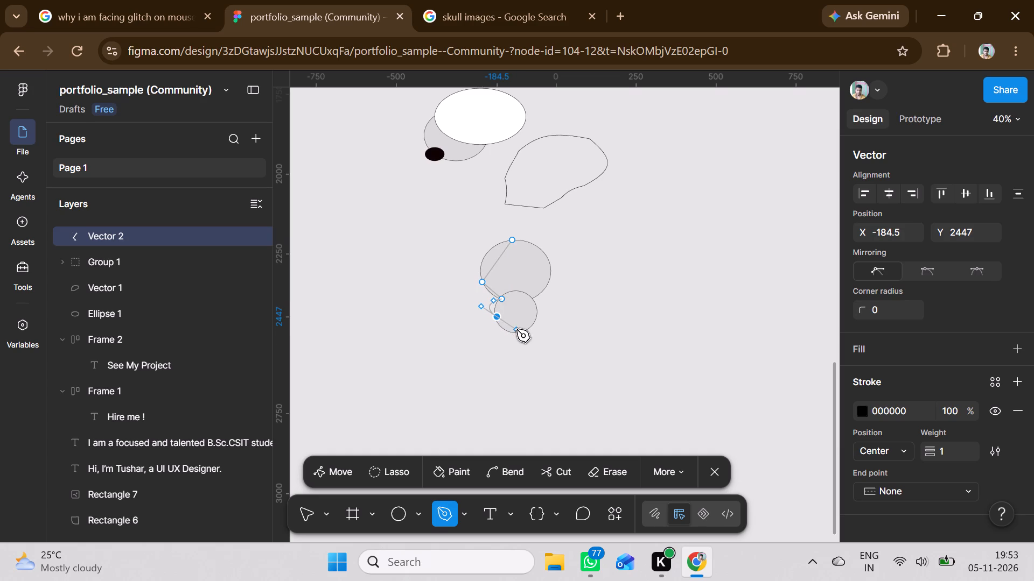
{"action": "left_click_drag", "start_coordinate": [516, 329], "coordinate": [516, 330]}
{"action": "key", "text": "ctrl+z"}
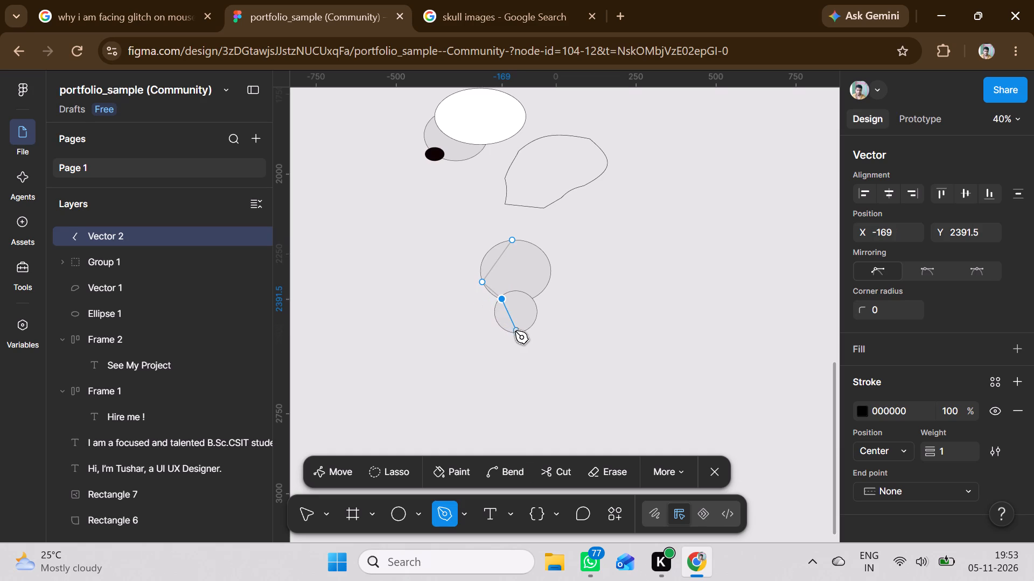
Continue the Pen path around the small circle's sides and bottom, up the large circle's right edge, and close it at the top anchor.
{"action": "left_click", "coordinate": [495, 316]}
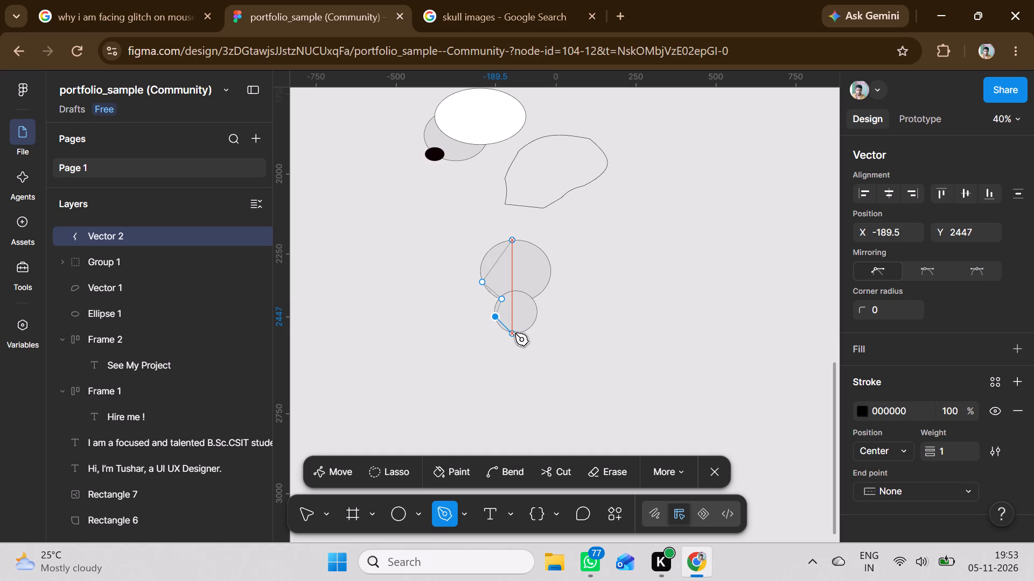
{"action": "left_click", "coordinate": [514, 332]}
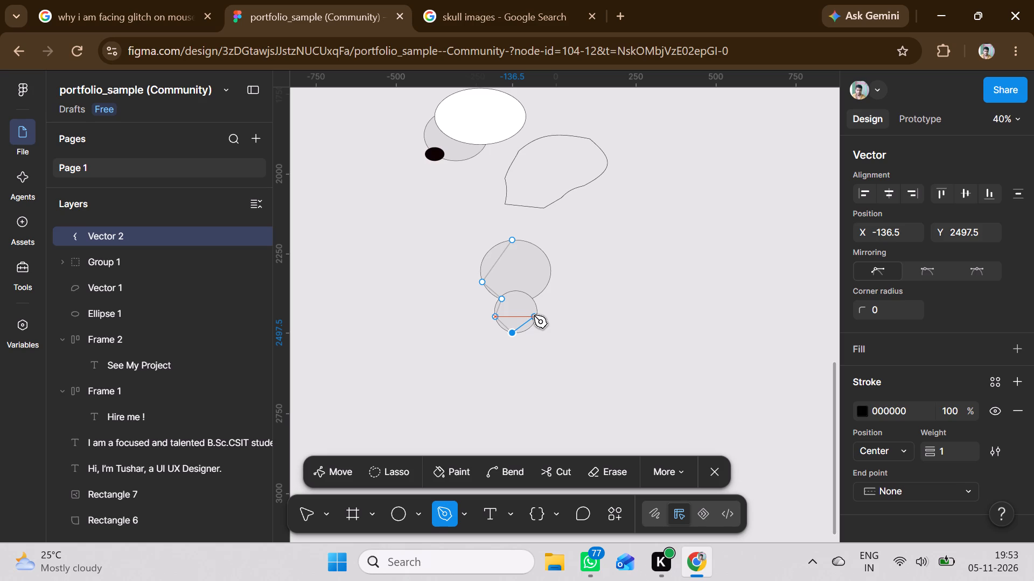
{"action": "left_click", "coordinate": [535, 316]}
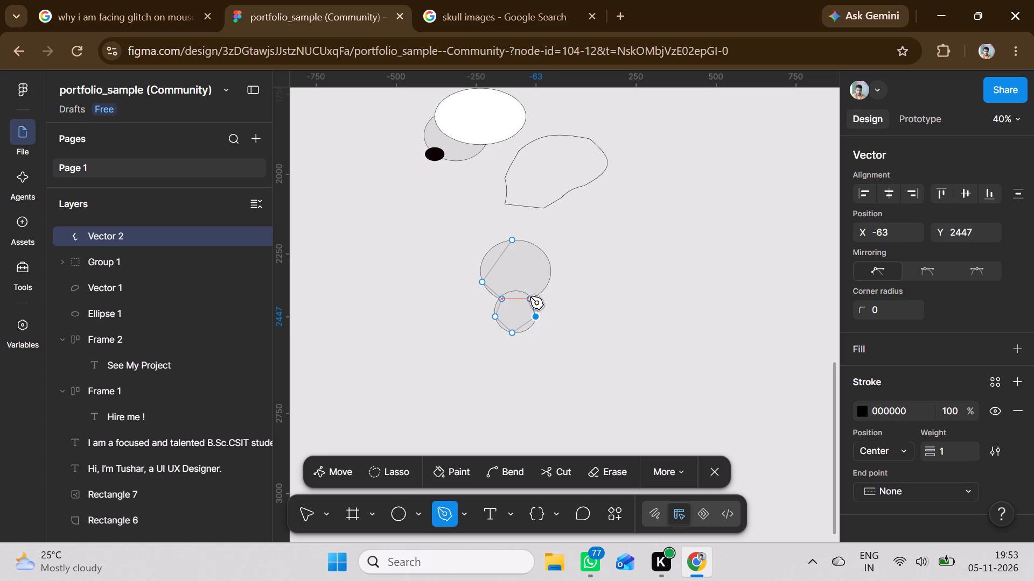
{"action": "left_click", "coordinate": [530, 296]}
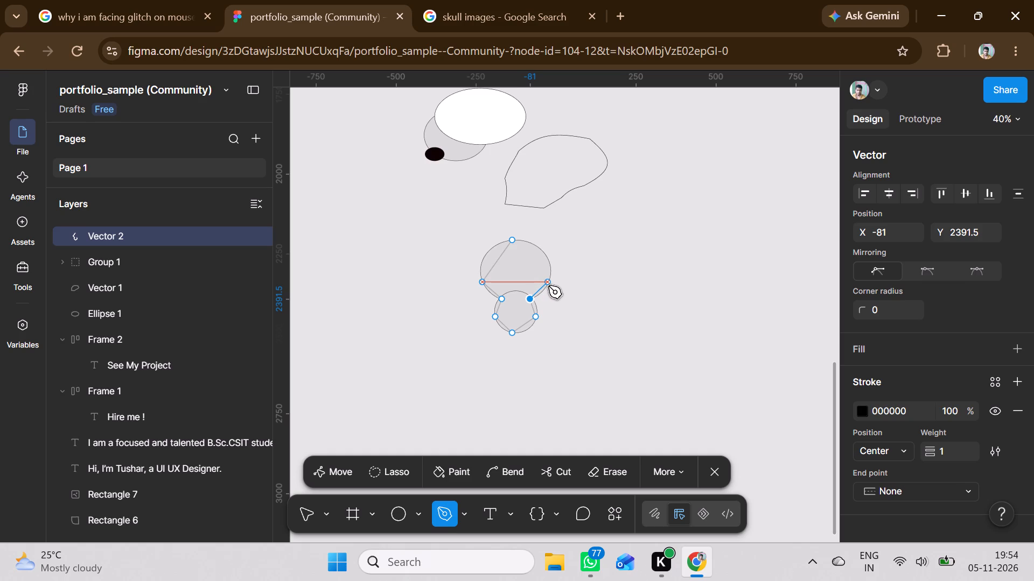
{"action": "left_click", "coordinate": [548, 286]}
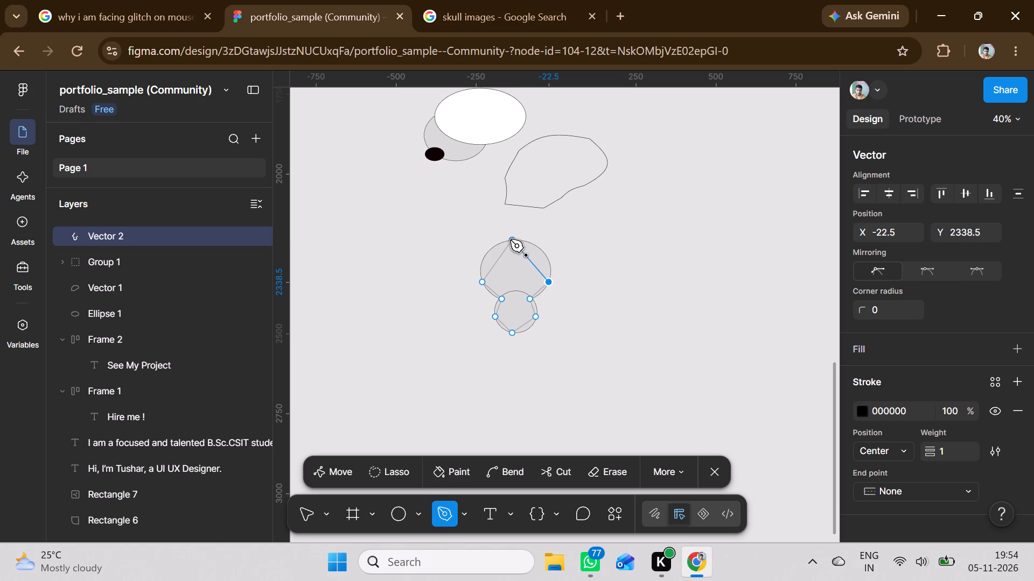
{"action": "left_click", "coordinate": [510, 239]}
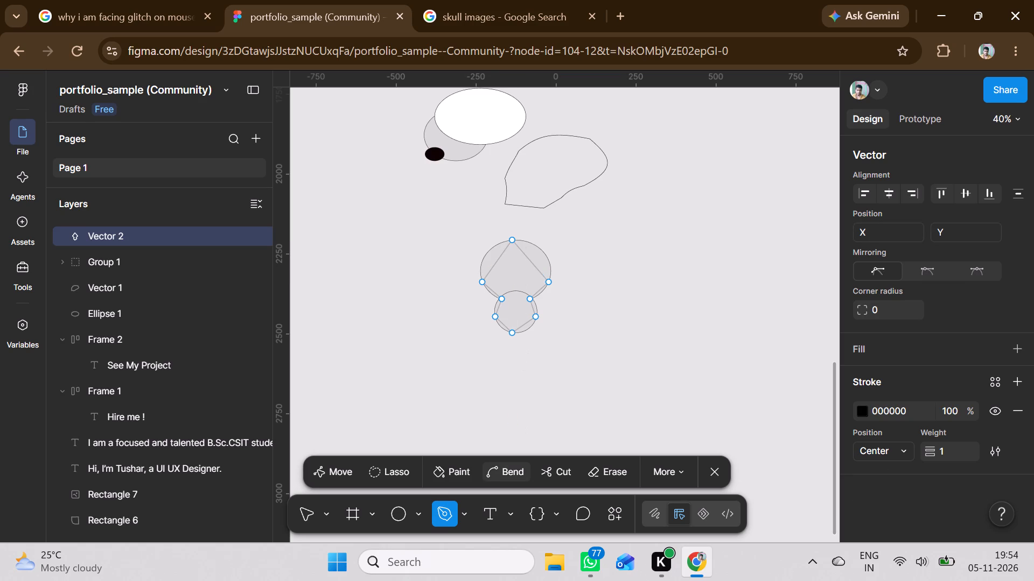
Bend the path's upper-right segment outward and adjust its curve handles to follow the large circle's outline.
{"action": "left_click", "coordinate": [512, 474]}
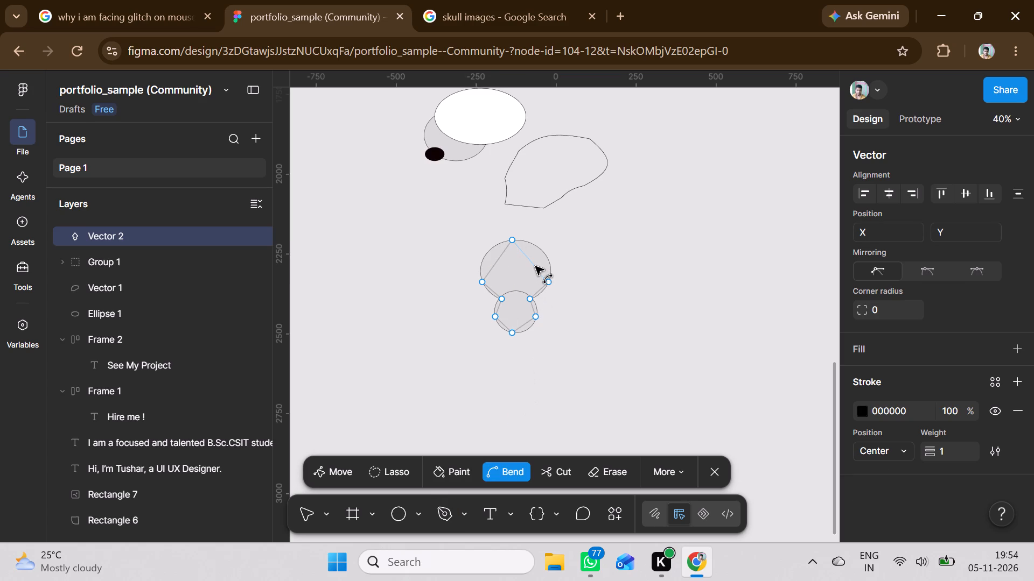
{"action": "left_click_drag", "start_coordinate": [530, 266], "coordinate": [545, 258]}
{"action": "left_click_drag", "start_coordinate": [545, 258], "coordinate": [545, 257]}
{"action": "left_click_drag", "start_coordinate": [553, 258], "coordinate": [557, 259]}
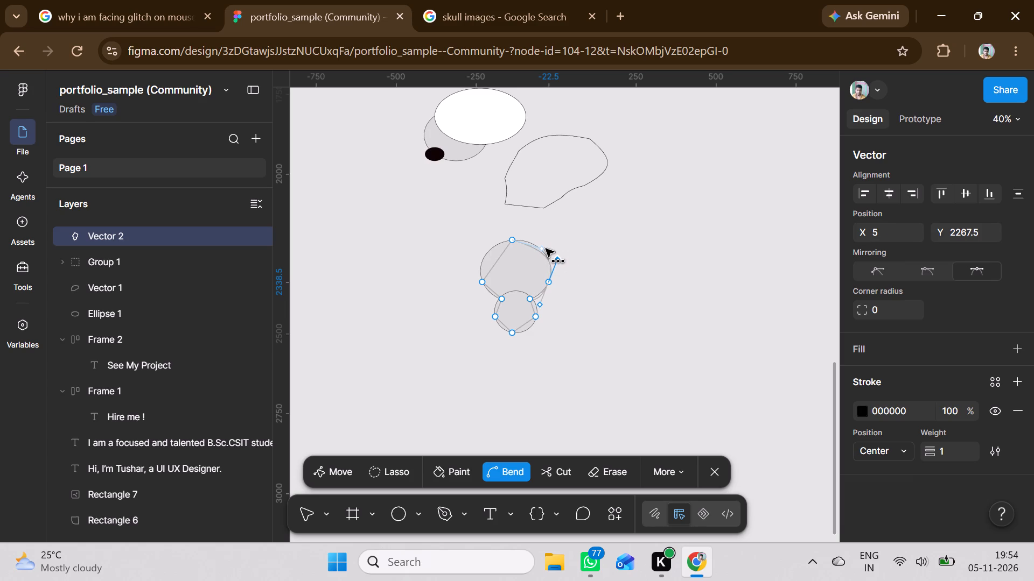
{"action": "left_click_drag", "start_coordinate": [543, 249], "coordinate": [544, 242]}
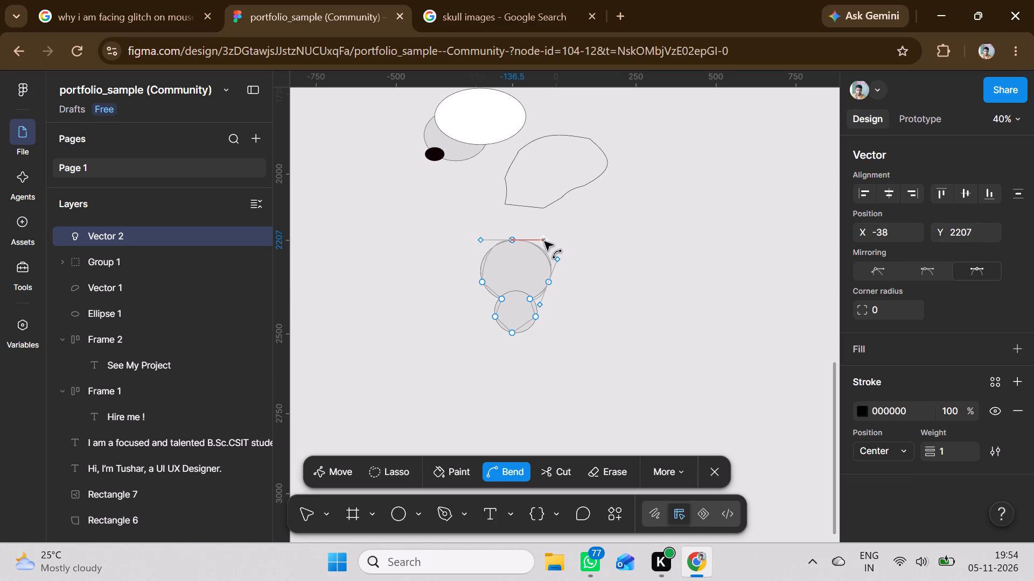
{"action": "left_click_drag", "start_coordinate": [544, 242], "coordinate": [546, 244]}
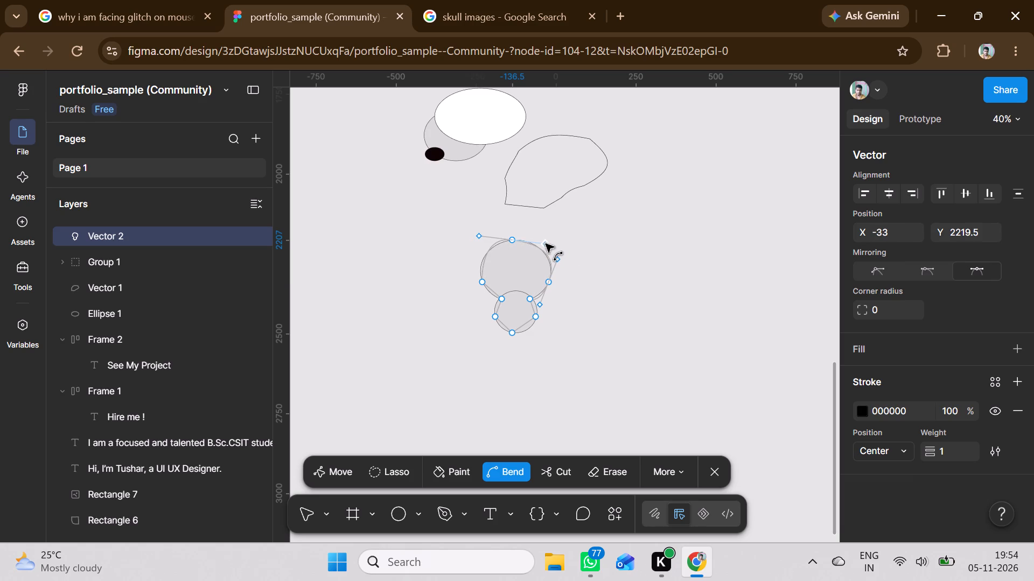
{"action": "left_click_drag", "start_coordinate": [546, 244], "coordinate": [546, 242]}
{"action": "left_click", "coordinate": [542, 307]}
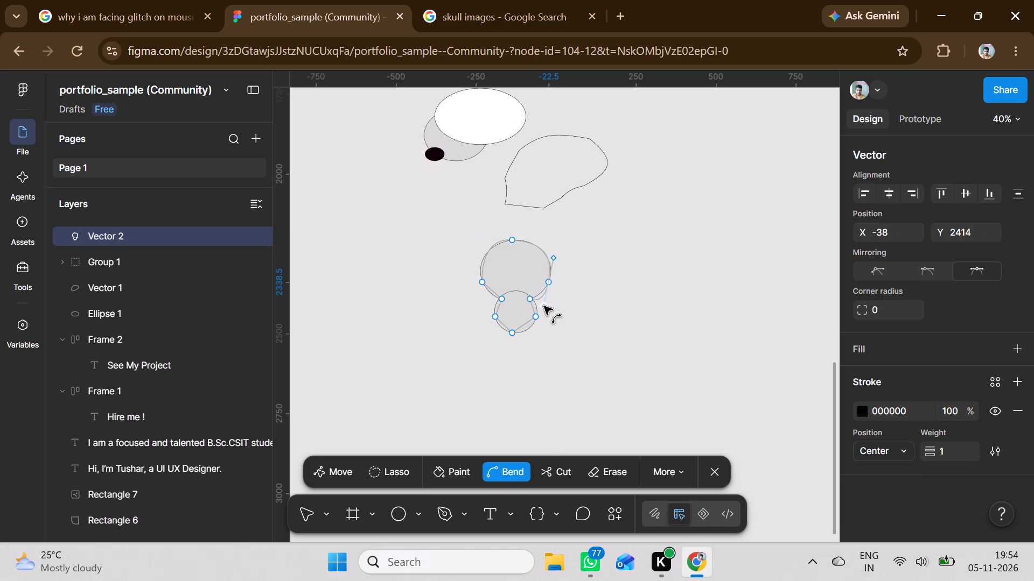
{"action": "left_click", "coordinate": [583, 301]}
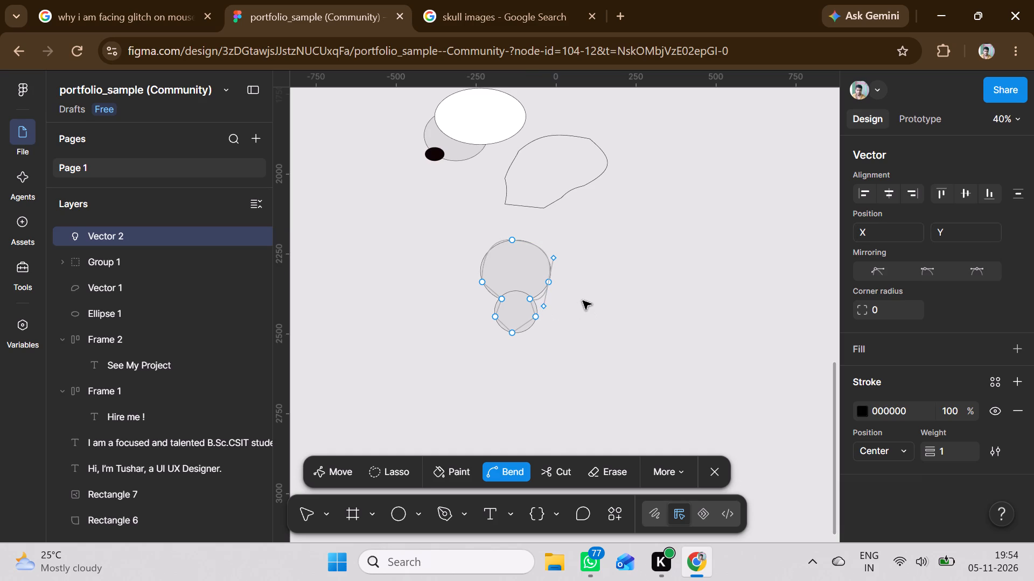
Level the top anchor's curve handles and smooth the large circle's left-edge anchor so the path rounds that side.
{"action": "left_click", "coordinate": [487, 257]}
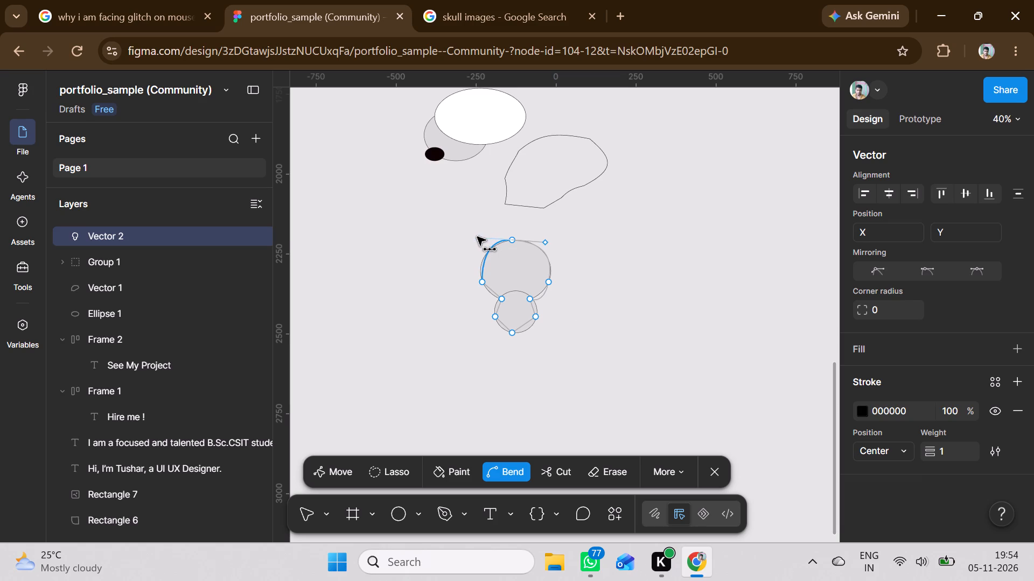
{"action": "left_click", "coordinate": [477, 237]}
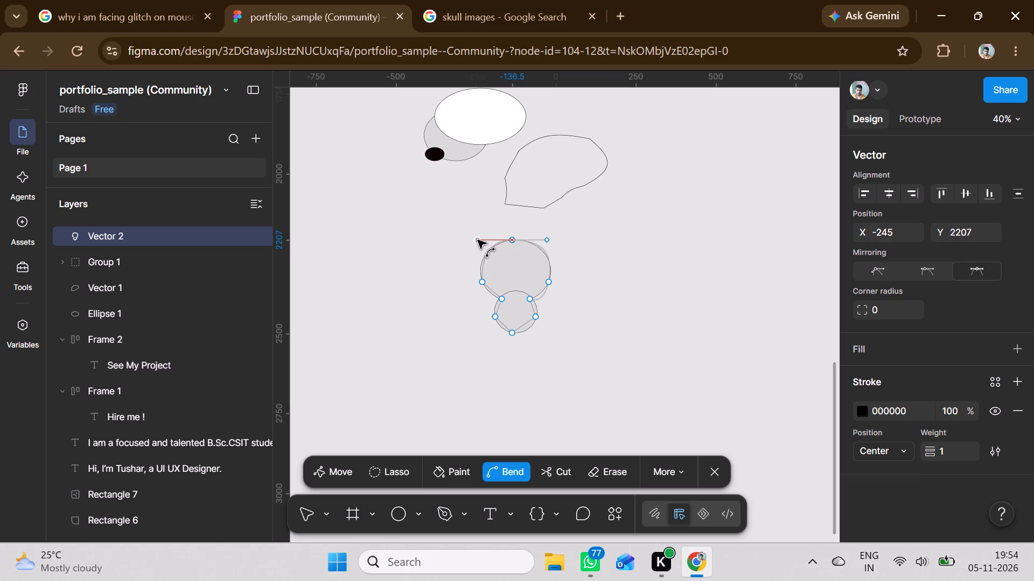
{"action": "left_click", "coordinate": [483, 284]}
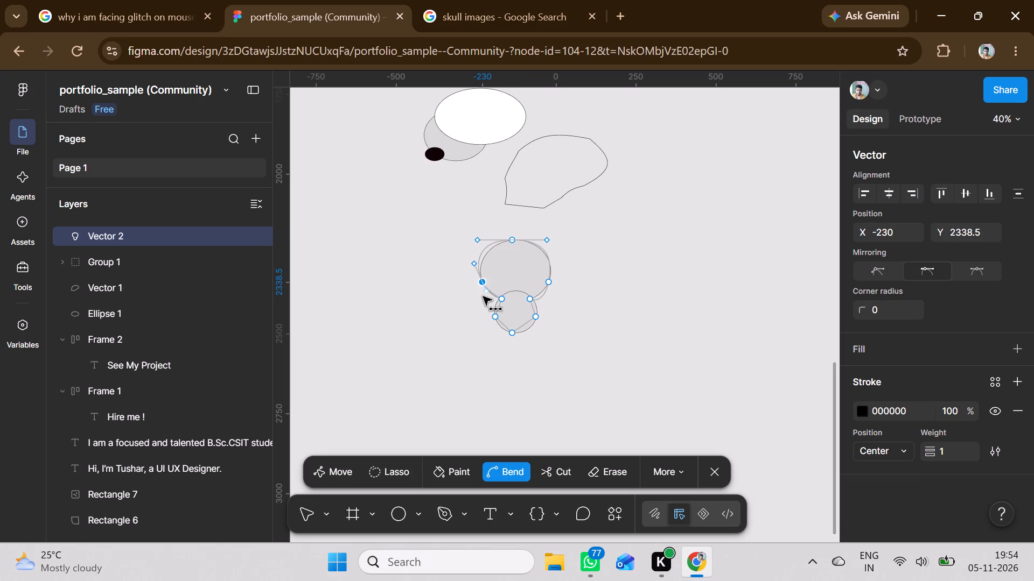
{"action": "left_click", "coordinate": [487, 294]}
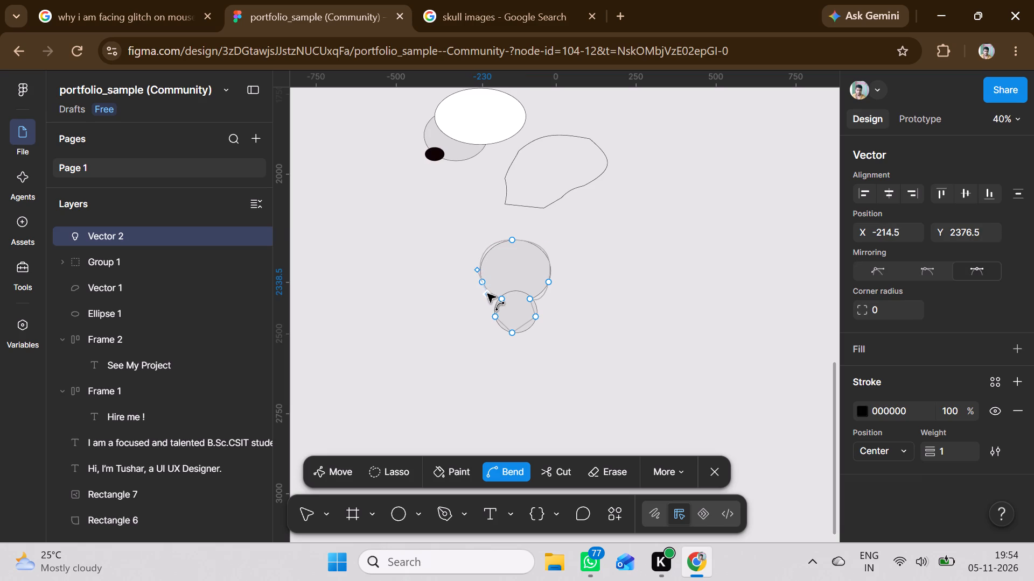
{"action": "left_click", "coordinate": [450, 335]}
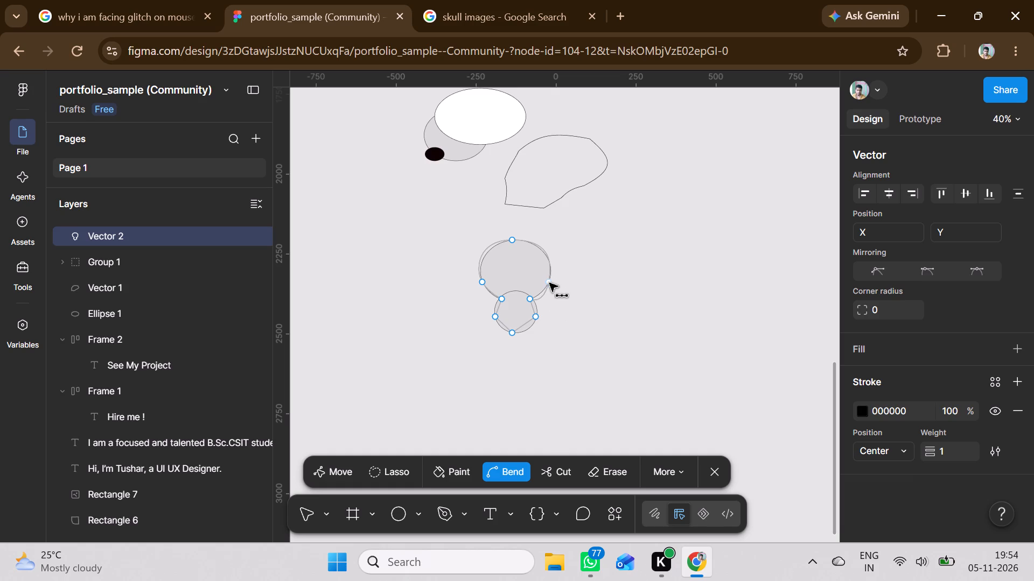
Reset and smooth the large circle's right-edge anchor, and smooth the two side anchors on the small circle.
{"action": "left_click", "coordinate": [549, 283]}
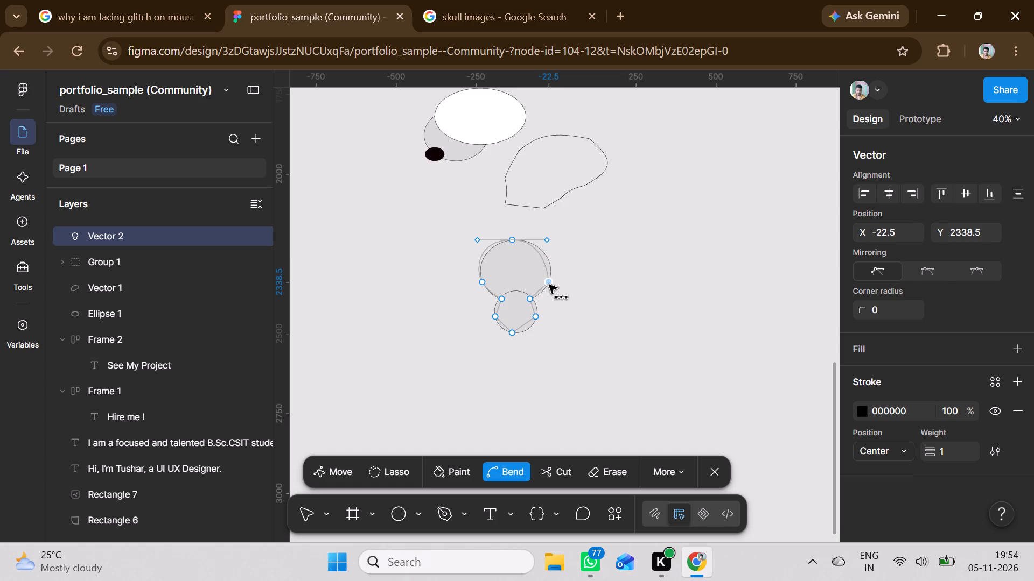
{"action": "left_click", "coordinate": [549, 285]}
{"action": "left_click", "coordinate": [537, 318]}
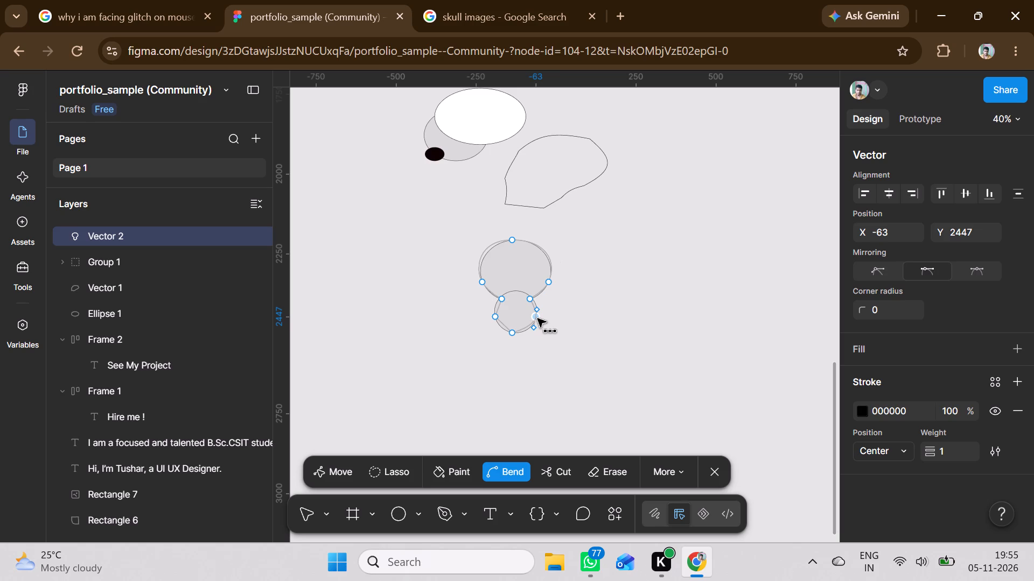
{"action": "left_click", "coordinate": [494, 316]}
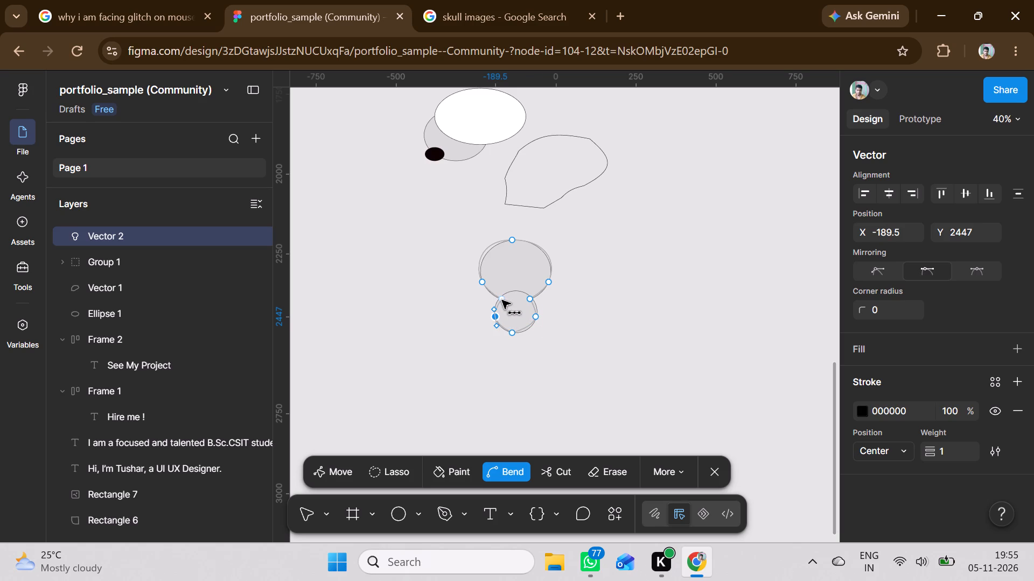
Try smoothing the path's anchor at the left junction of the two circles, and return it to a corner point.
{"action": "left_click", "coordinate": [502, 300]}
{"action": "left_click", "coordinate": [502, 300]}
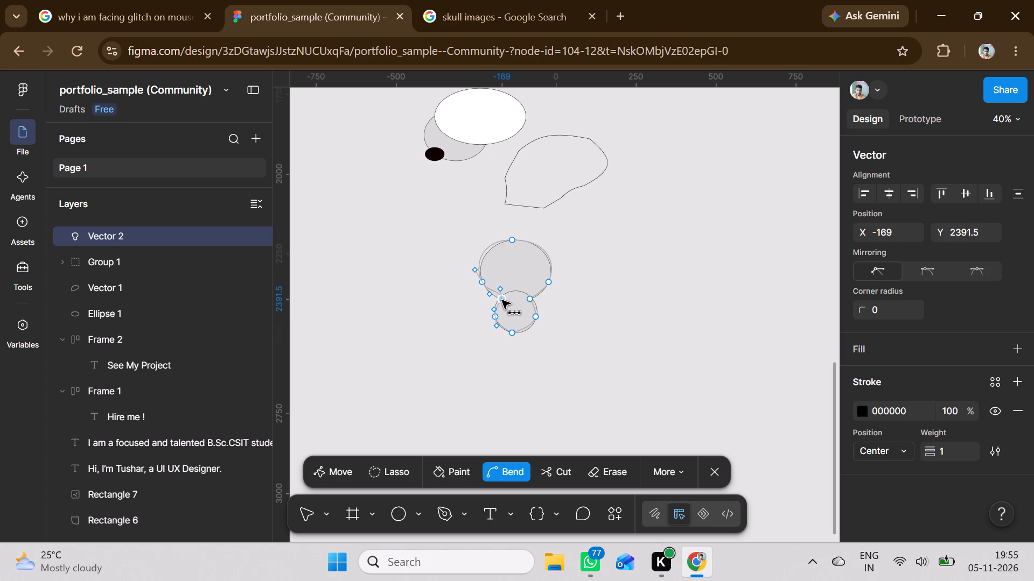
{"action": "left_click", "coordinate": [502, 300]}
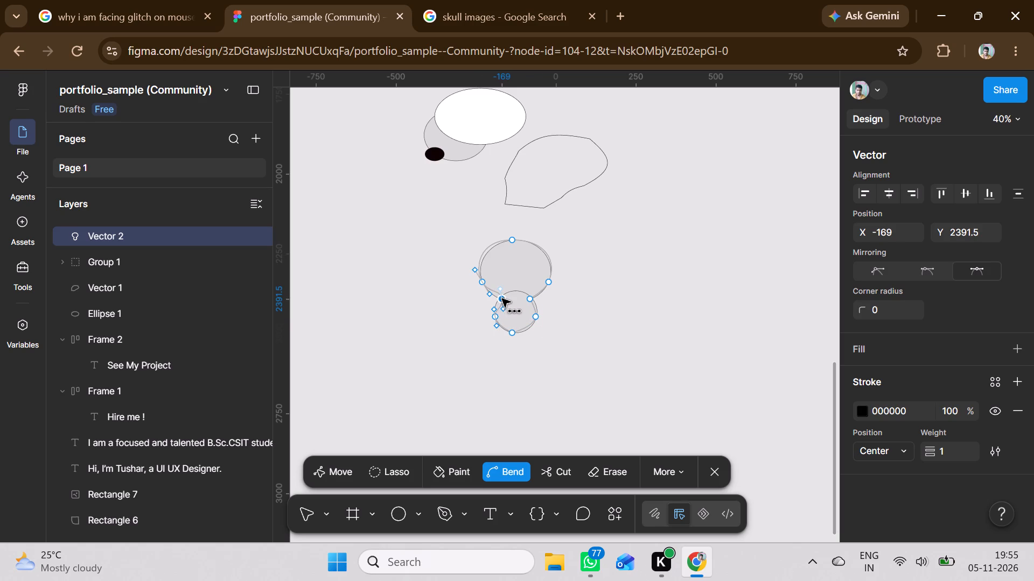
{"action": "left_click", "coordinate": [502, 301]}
Bend the path's lower segments to follow the small circle's sides and lower-right curve, and finish editing the vector.
{"action": "left_click", "coordinate": [527, 324]}
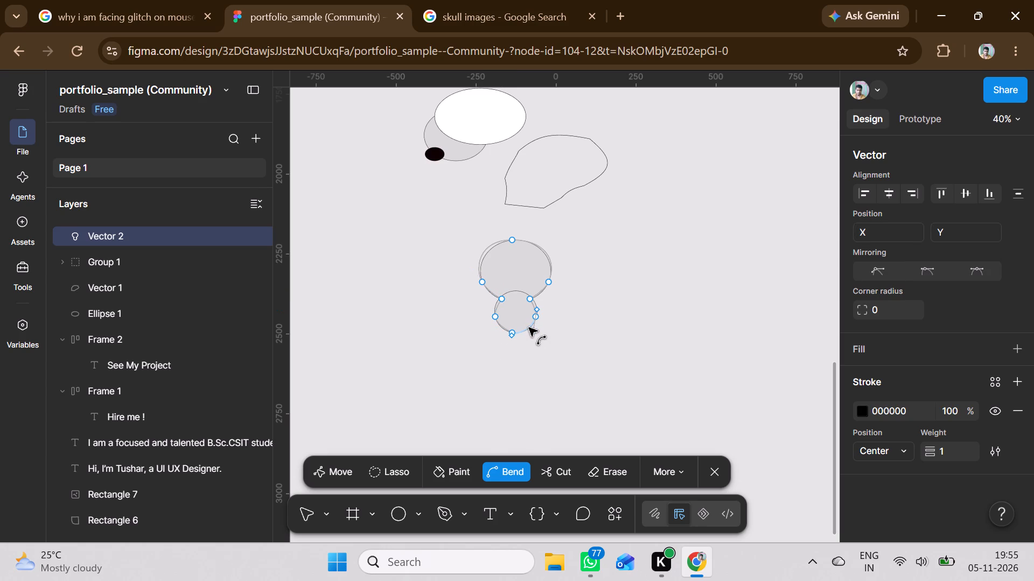
{"action": "left_click", "coordinate": [498, 308]}
{"action": "left_click", "coordinate": [534, 308]}
{"action": "left_click", "coordinate": [534, 344]}
{"action": "left_click_drag", "start_coordinate": [525, 323], "coordinate": [528, 327]}
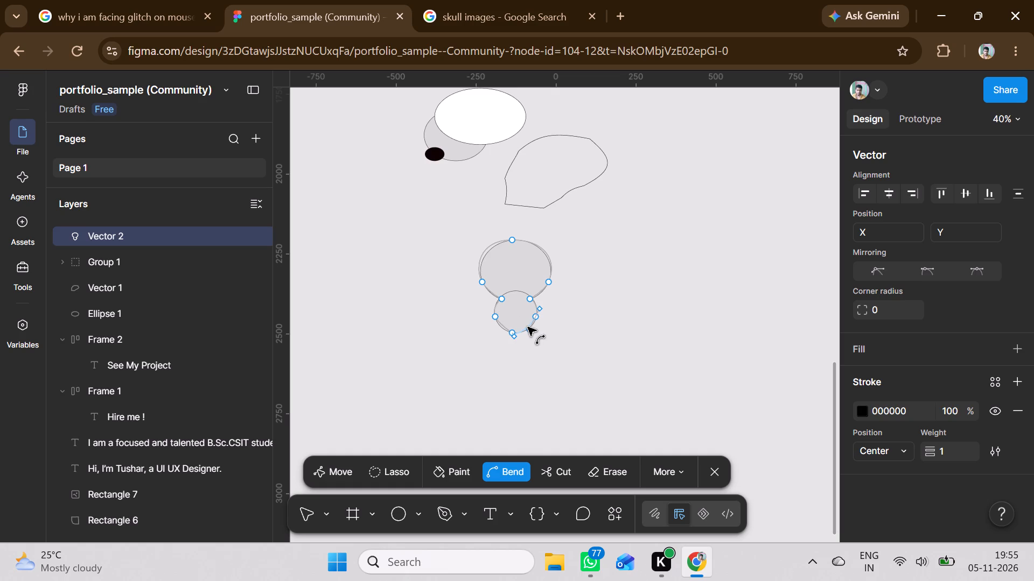
{"action": "left_click_drag", "start_coordinate": [528, 327], "coordinate": [529, 328]}
{"action": "left_click", "coordinate": [546, 366]}
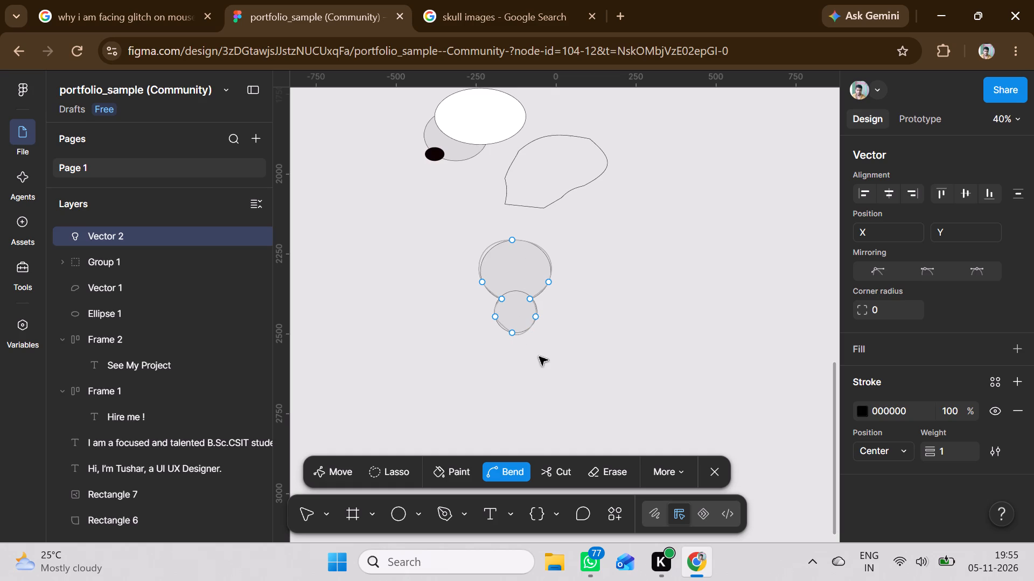
{"action": "left_click", "coordinate": [539, 357]}
{"action": "key", "text": "Return"}
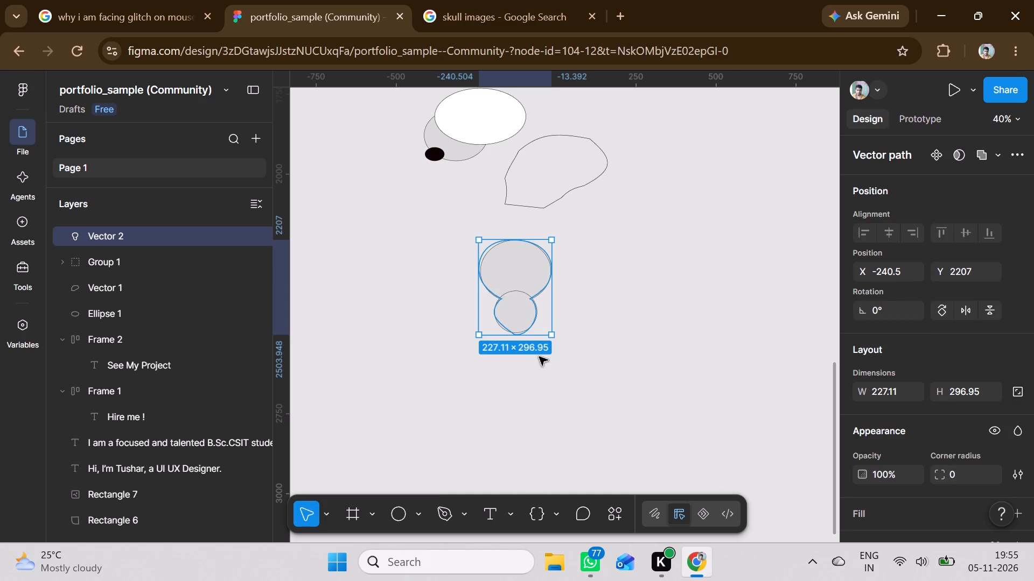
Move the traced outline off the circles into the empty space to their right, at about X 148, Y 2254.
{"action": "left_click", "coordinate": [548, 316]}
{"action": "left_click_drag", "start_coordinate": [542, 306], "coordinate": [575, 306]}
{"action": "left_click_drag", "start_coordinate": [575, 306], "coordinate": [666, 317]}
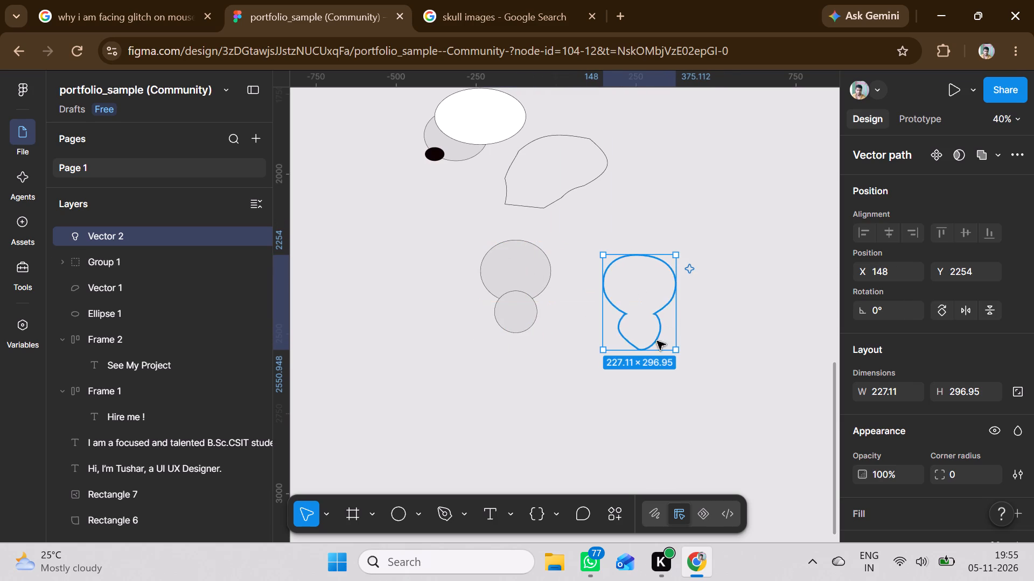
{"action": "left_click", "coordinate": [625, 387]}
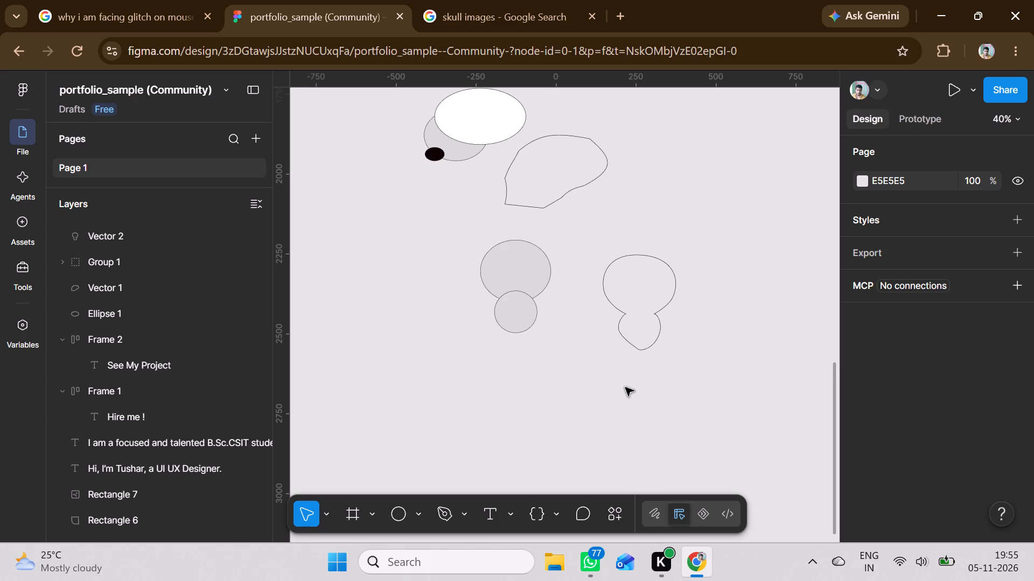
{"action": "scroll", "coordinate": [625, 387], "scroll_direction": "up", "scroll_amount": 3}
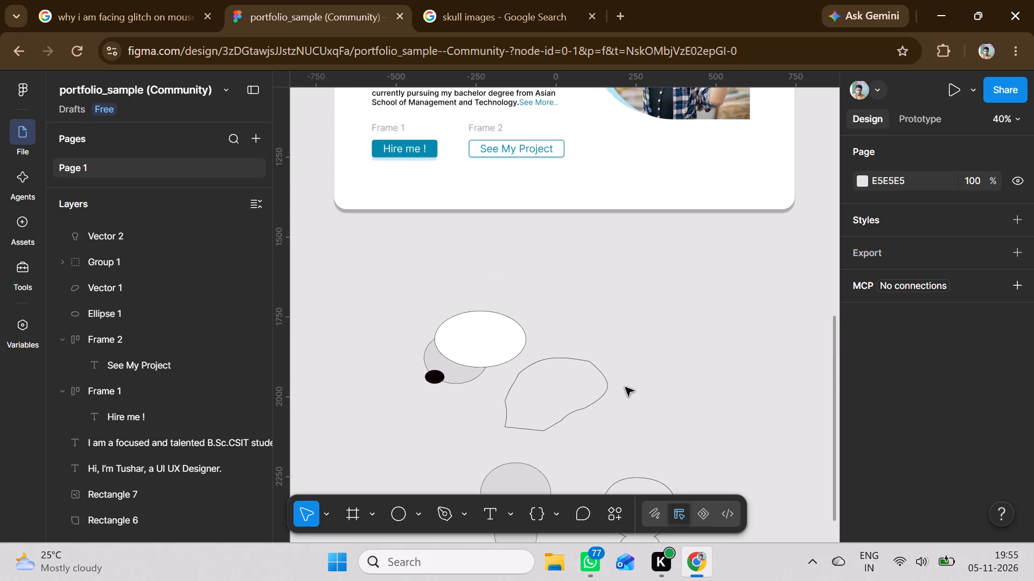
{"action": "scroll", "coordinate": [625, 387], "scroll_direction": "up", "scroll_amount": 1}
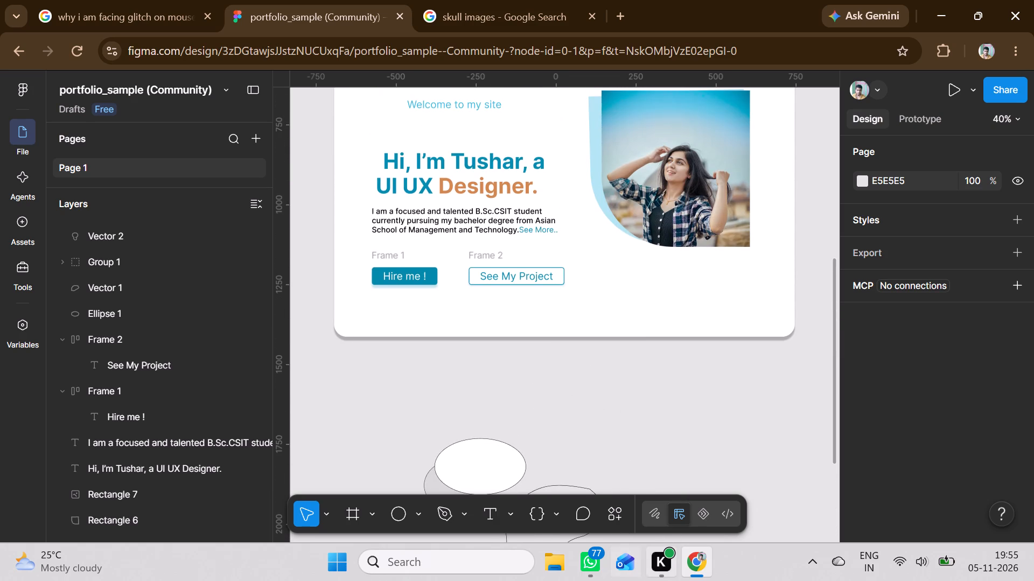